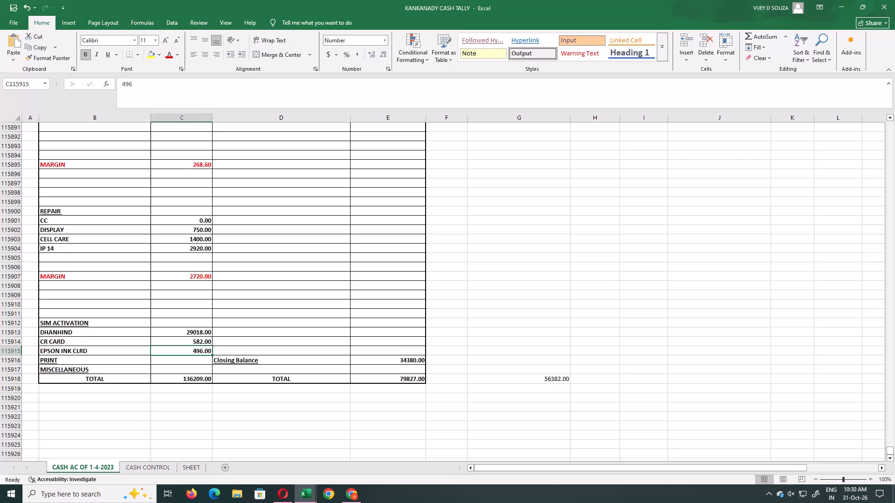
Add +56782 to the existing Closing Balance formula in the 31-10-26 cash account and save the workbook.
click(383, 361)
click(215, 98)
key(alt+Tab)
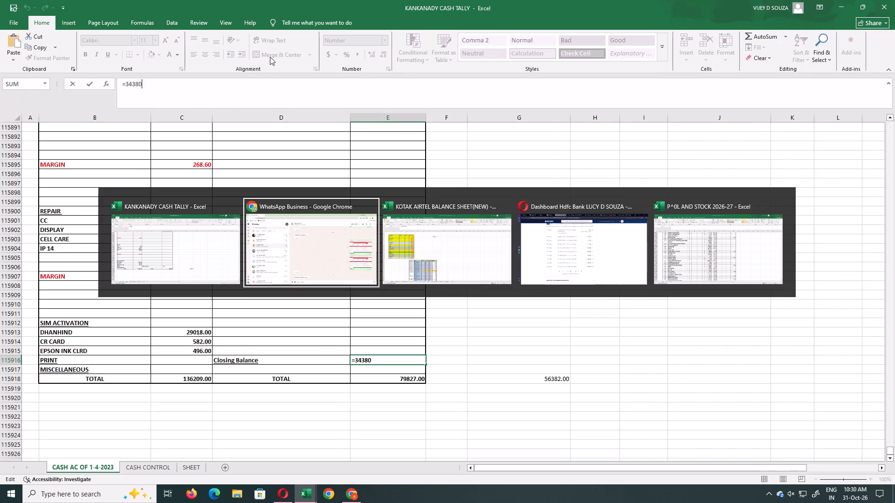
key(alt+Tab)
text(+56782)
key(Return)
key(ctrl+s)
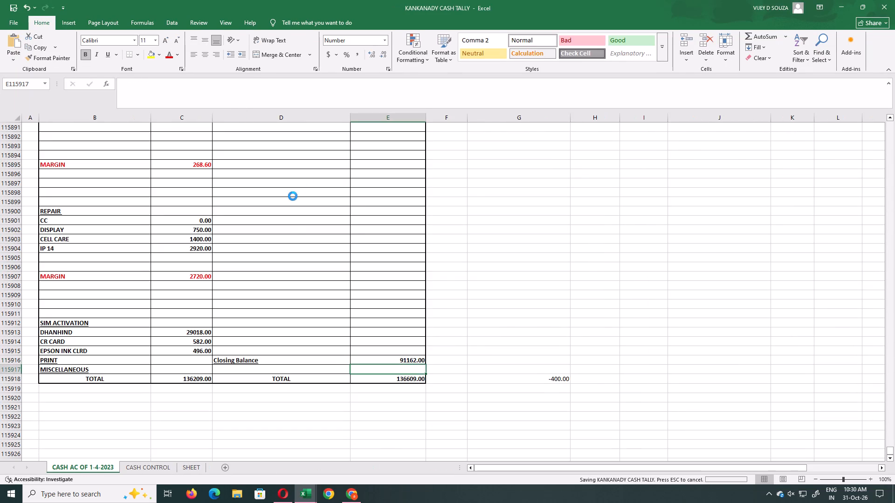
Review the day's receipts, payments, balance summary and totals on the cash sheet for the source of the difference.
scroll(304, 295, up, 15)
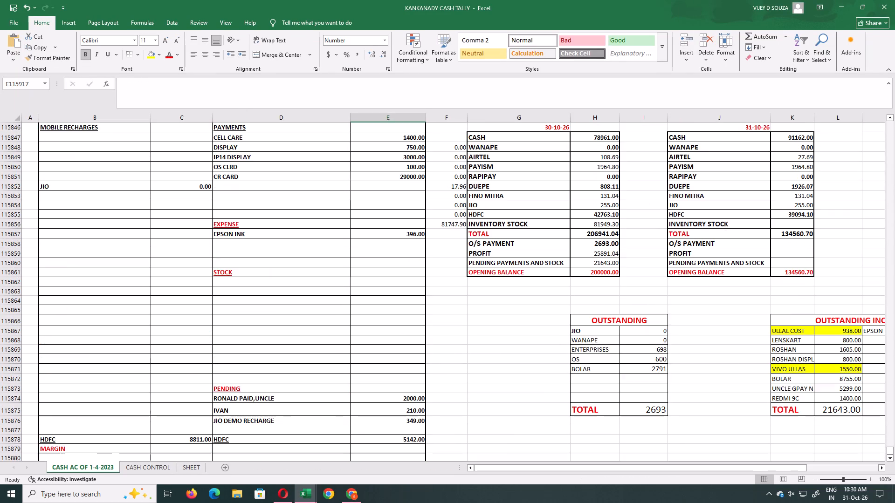
scroll(304, 295, up, 1)
scroll(304, 295, down, 1)
scroll(305, 295, up, 3)
scroll(305, 295, down, 9)
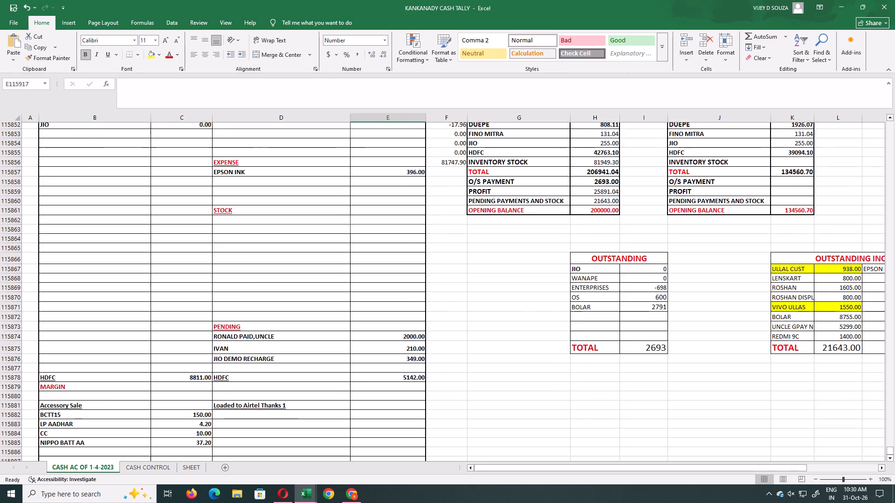
scroll(315, 292, down, 2)
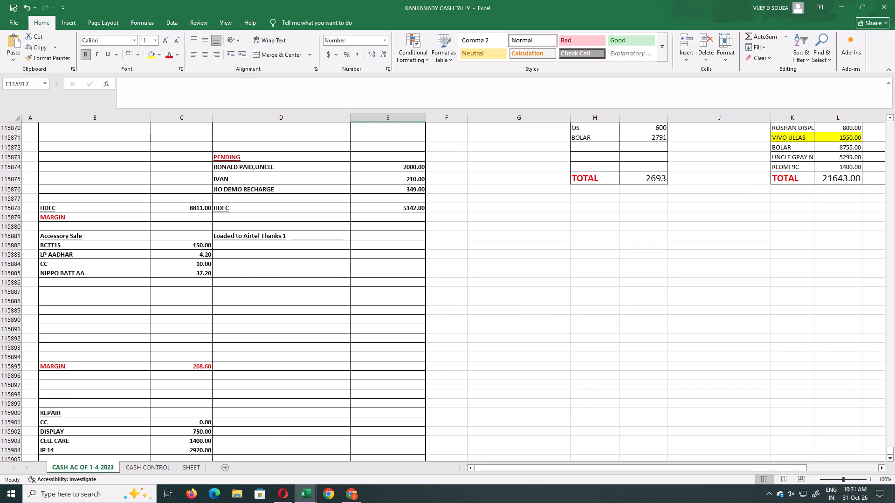
scroll(259, 311, down, 7)
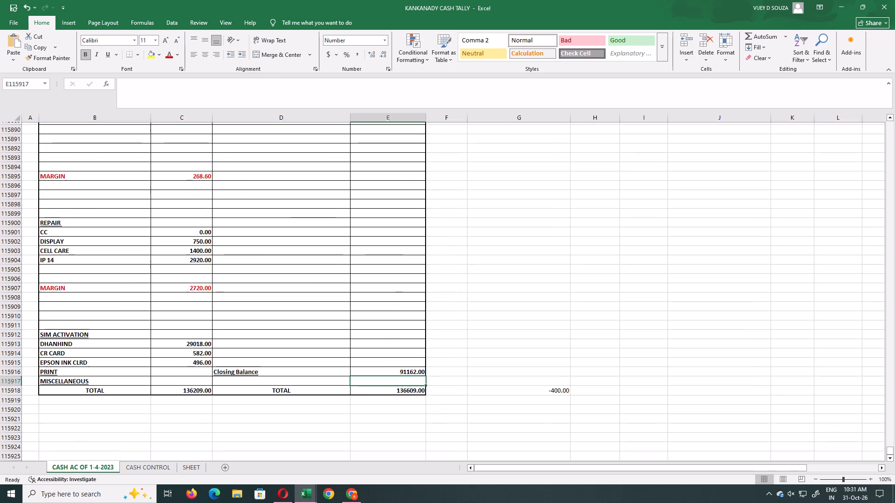
click(178, 358)
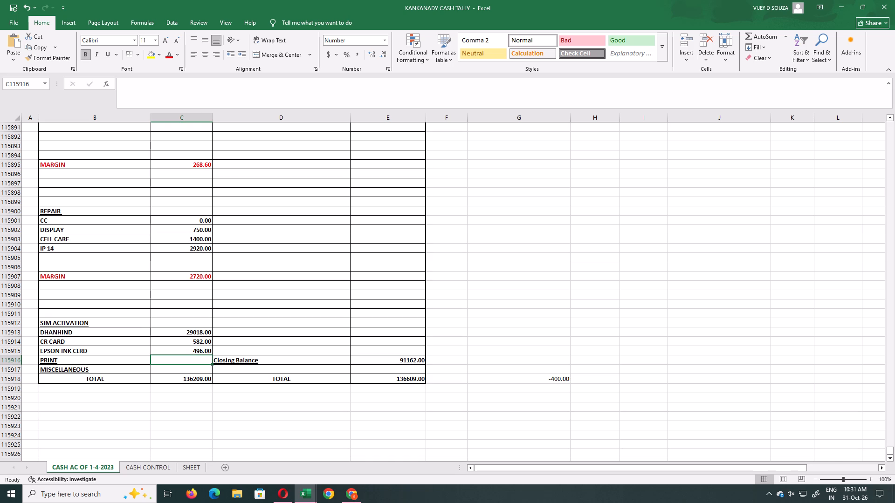
Add an A4 SHEETS entry of 230 below NIPPO BATT AA under Accessory Sale and save the workbook.
scroll(171, 318, up, 5)
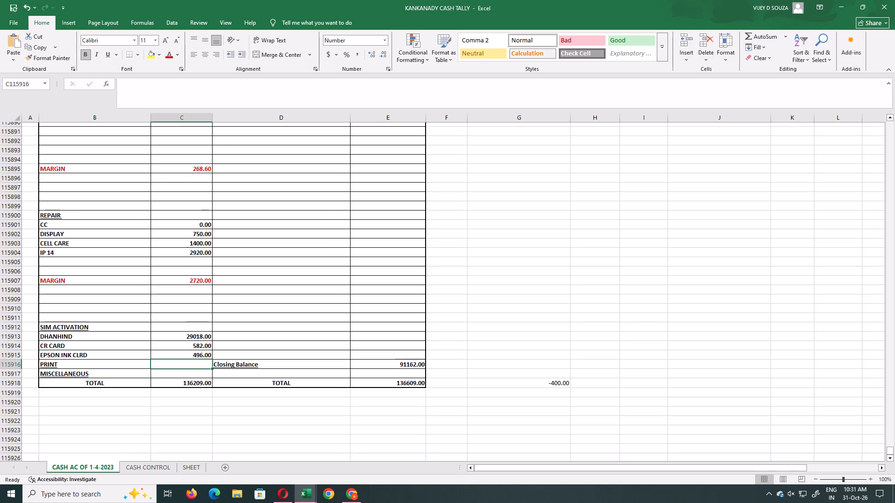
scroll(198, 301, up, 1)
click(100, 254)
text(A4 SHEETS)
key(Right)
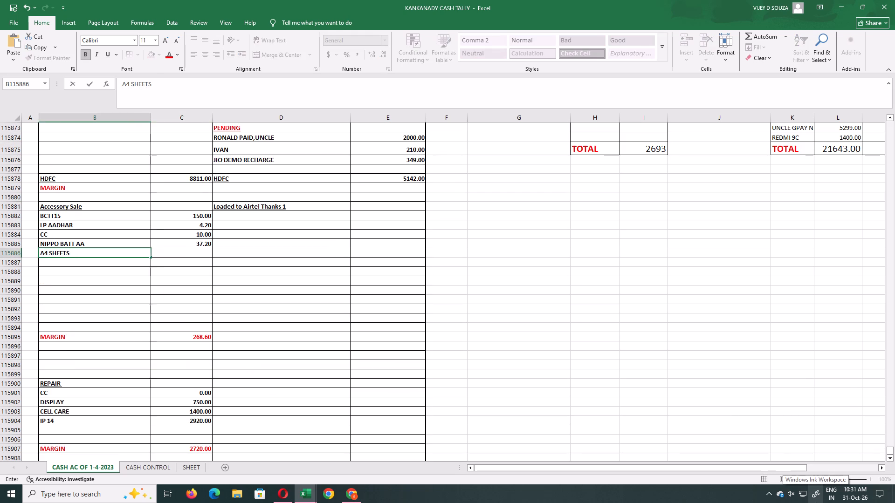
text(230)
key(ctrl+s)
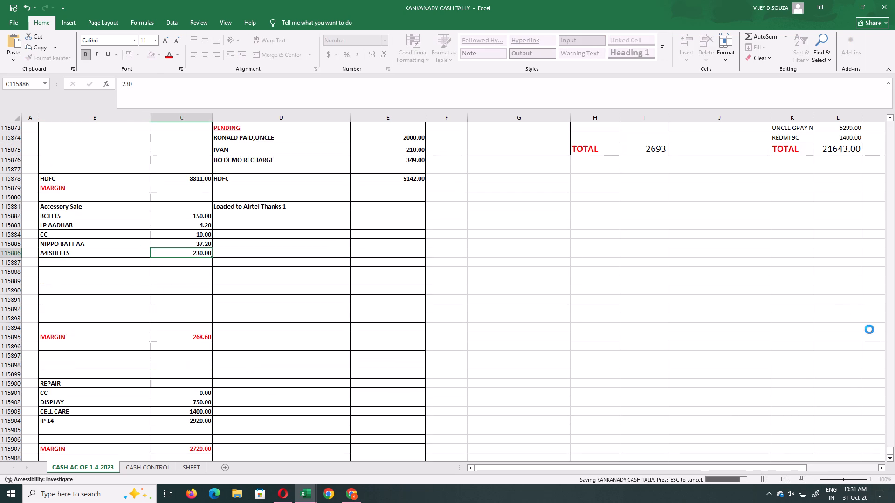
Add an A4 SHEETS entry of 230 below EPSON INK under EXPENSE and save the workbook.
scroll(341, 246, up, 4)
scroll(228, 208, up, 2)
click(245, 158)
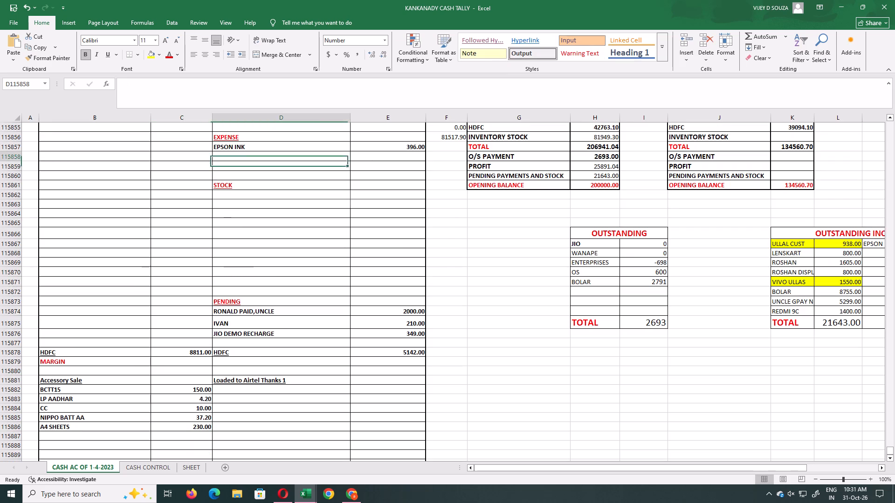
text(A4 SHEETS)
key(Right)
text(230)
key(Return)
key(ctrl+s)
Switch to the P^0L AND STOCK 2026-27 workbook, enter 1 in column F of the A4 SHEETS row, and save.
key(alt+Tab)
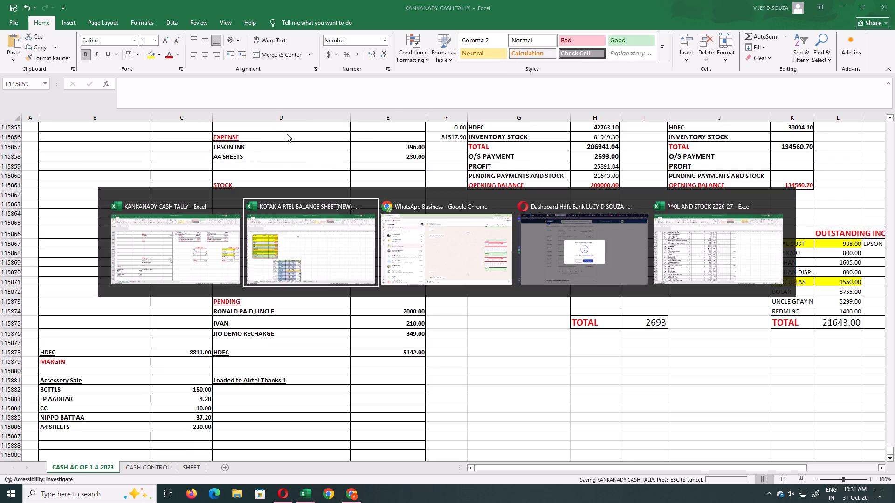
key(alt+Tab)
key(alt+Tab)
key(alt+Tab)
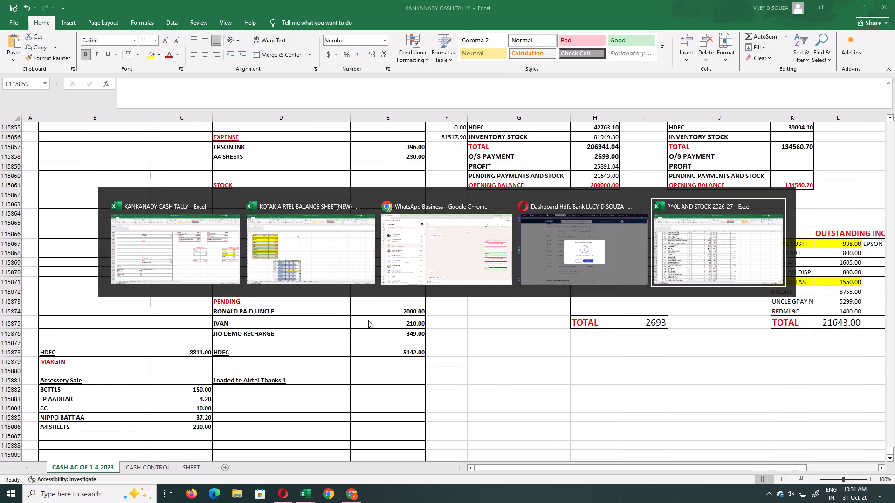
scroll(315, 318, down, 16)
scroll(302, 298, up, 5)
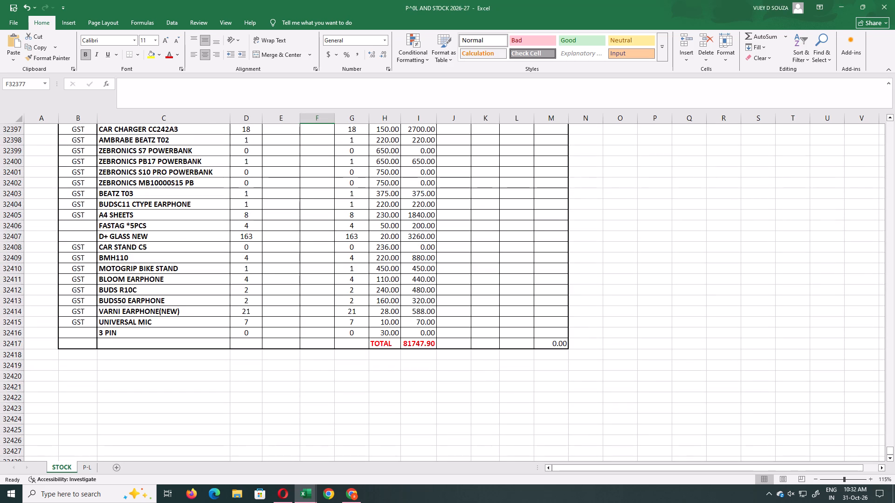
click(321, 244)
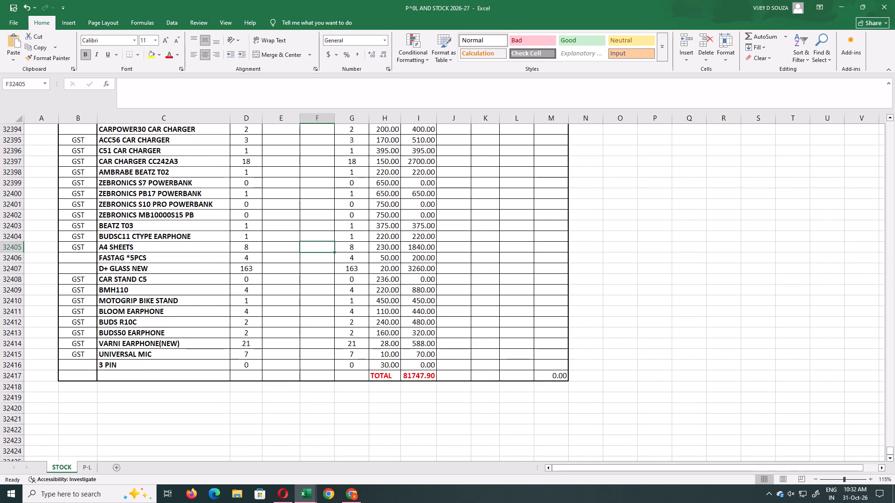
key(1)
key(Return)
key(ctrl+s)
Return to the KANKANADY CASH TALLY workbook and save it.
key(alt+Tab)
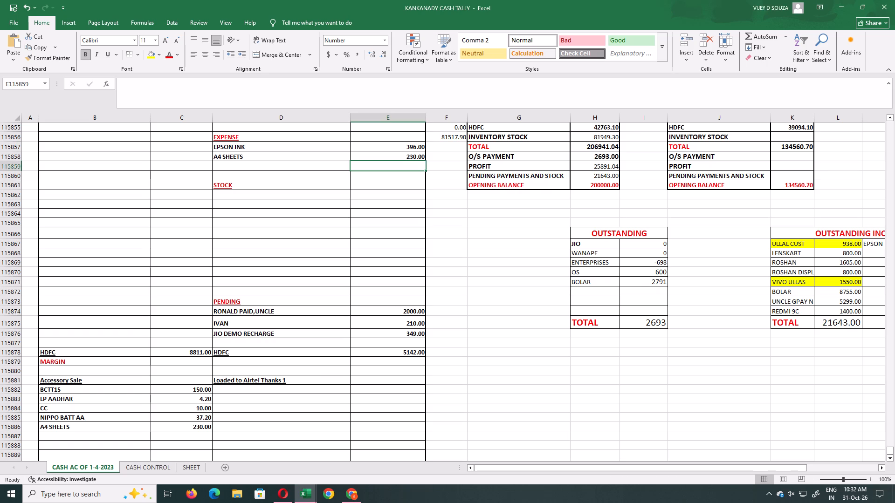
key(ctrl+s)
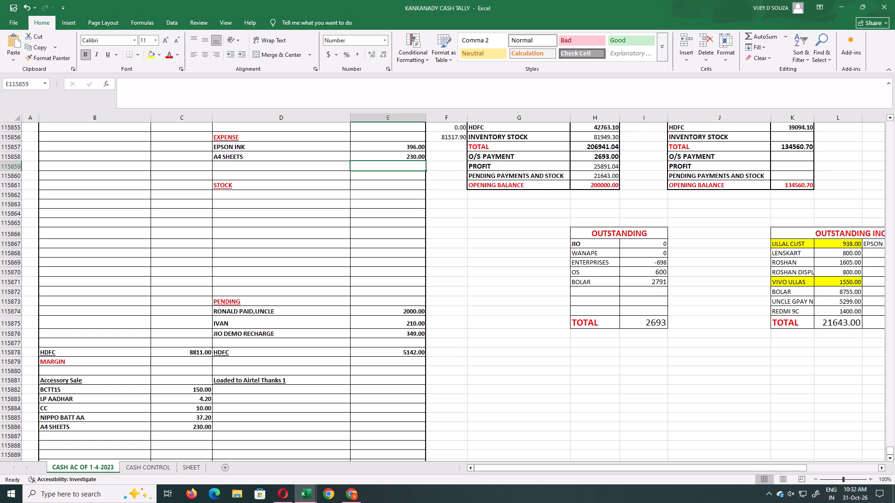
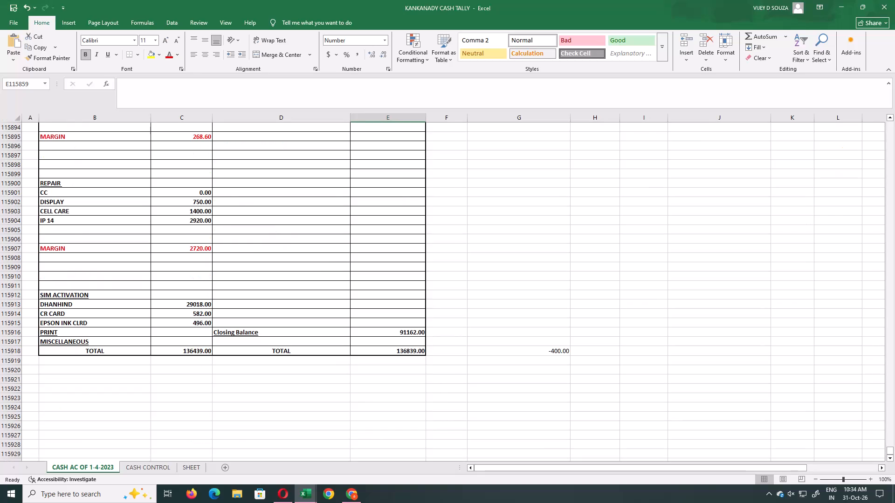
Save the cash tally, switch to the KOTAK AIRTEL BALANCE SHEET(NEW) workbook, append -400 to the SLICE balance formula, and save.
key(ctrl+s)
scroll(283, 280, up, 13)
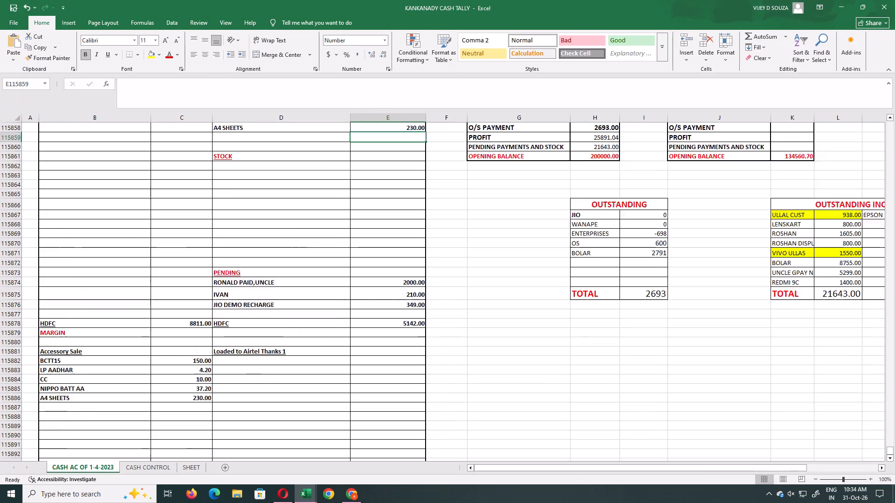
scroll(283, 280, up, 1)
key(ctrl+s)
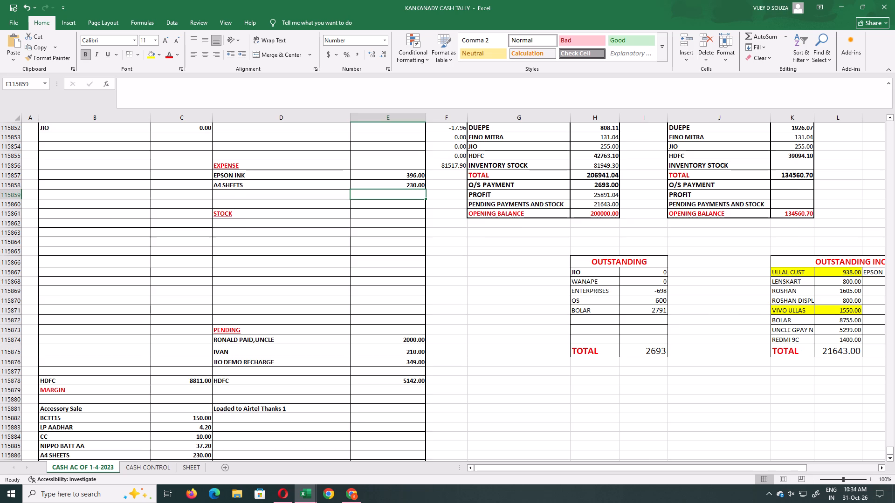
key(alt+Tab)
key(alt+Tab)
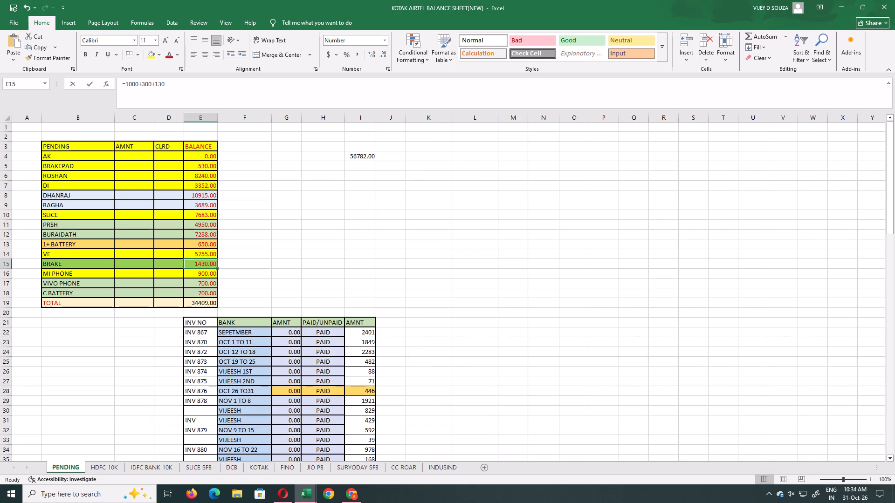
click(206, 212)
click(471, 98)
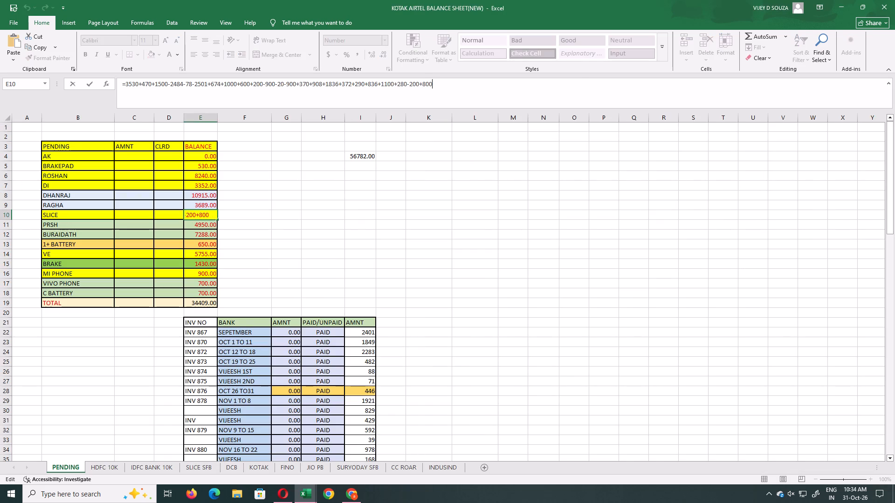
text(-400)
key(Return)
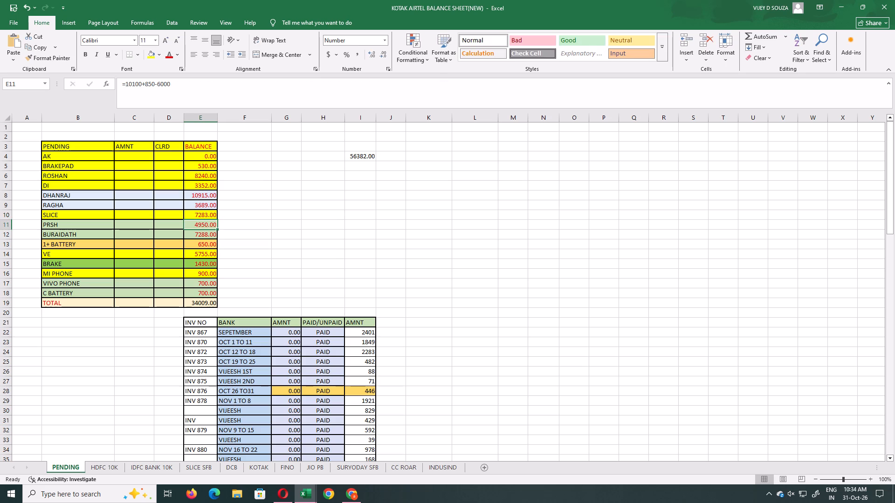
key(ctrl+s)
key(ctrl+s)
Return to the KANKANADY CASH TALLY workbook and remove +780 from the REPAIR section's MARGIN formula.
key(alt+Tab)
scroll(253, 309, down, 10)
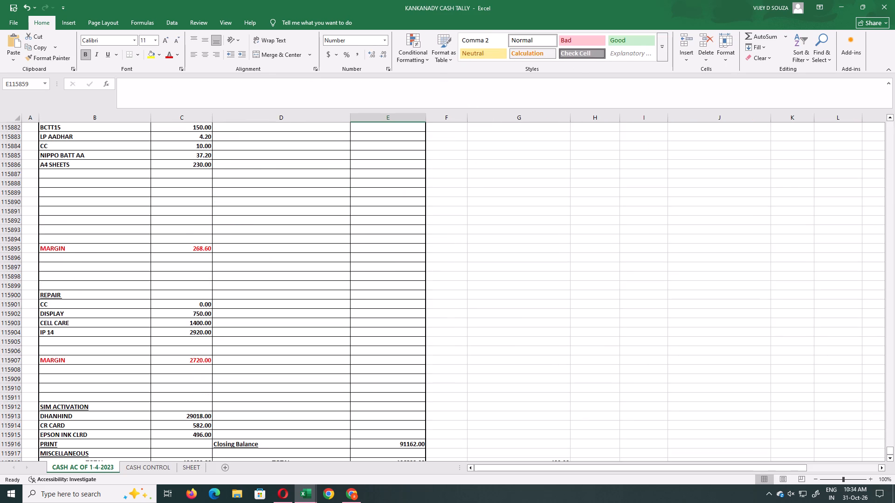
click(192, 356)
double_click(167, 81)
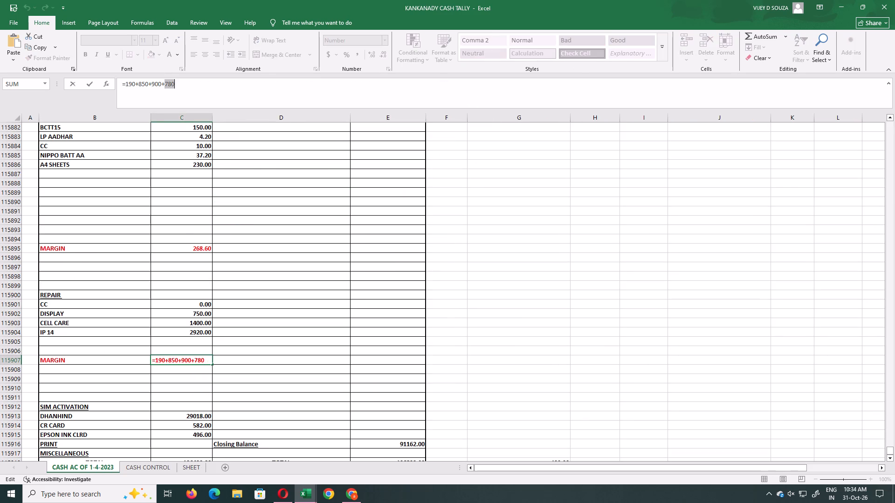
key(BackSpace)
key(BackSpace)
key(Return)
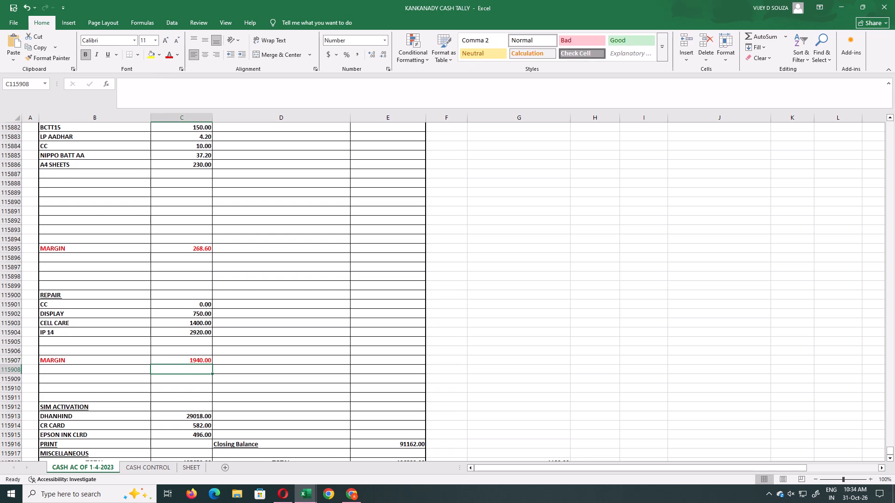
Change the second amount in the Closing Balance formula to 56382, making it =34380+56382, and save the workbook.
scroll(435, 257, down, 4)
click(193, 333)
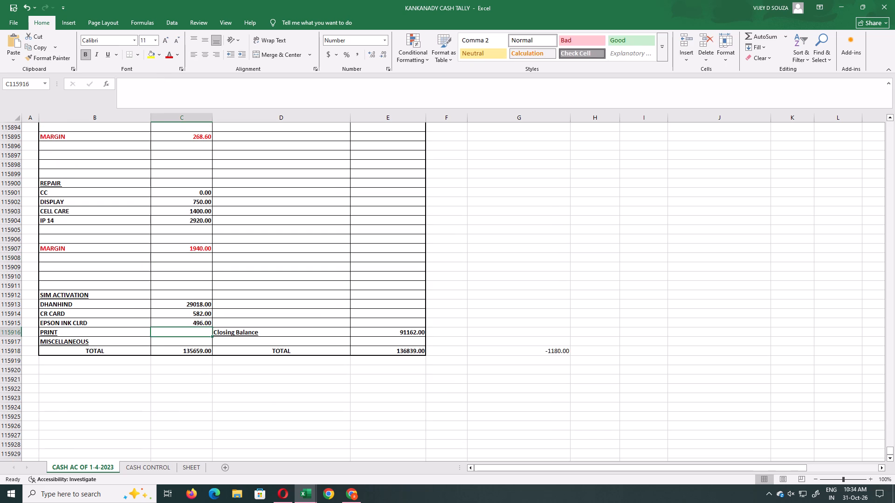
click(370, 330)
double_click(190, 91)
key(alt+Tab)
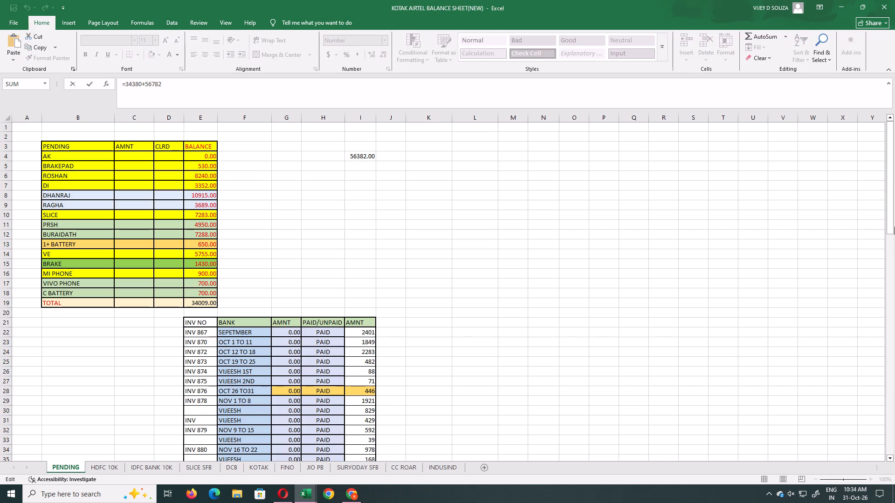
key(alt+Tab)
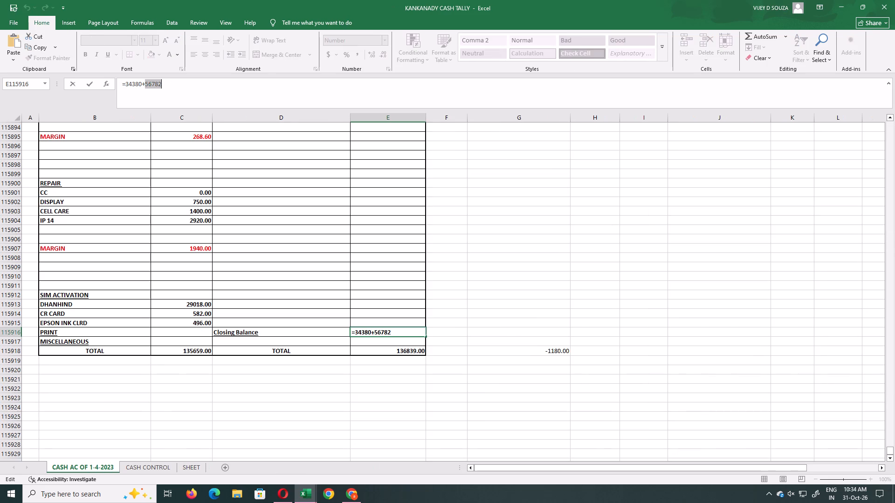
text(56382)
key(Return)
key(ctrl+s)
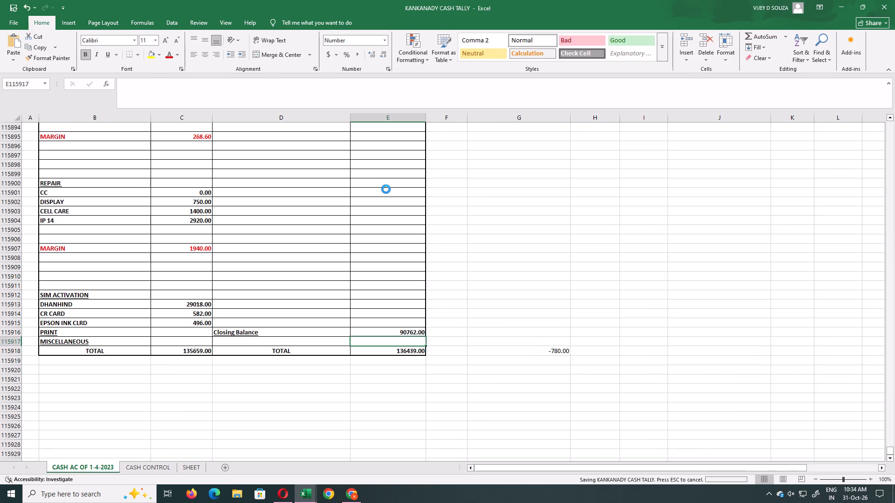
Enter =25+25+85+41+25+2+6+35+45+52+45 as the PRINT amount in column C.
key(Left)
key(Left)
key(Left)
key(Up)
key(Right)
text(=7)
key(BackSpace)
text(250)
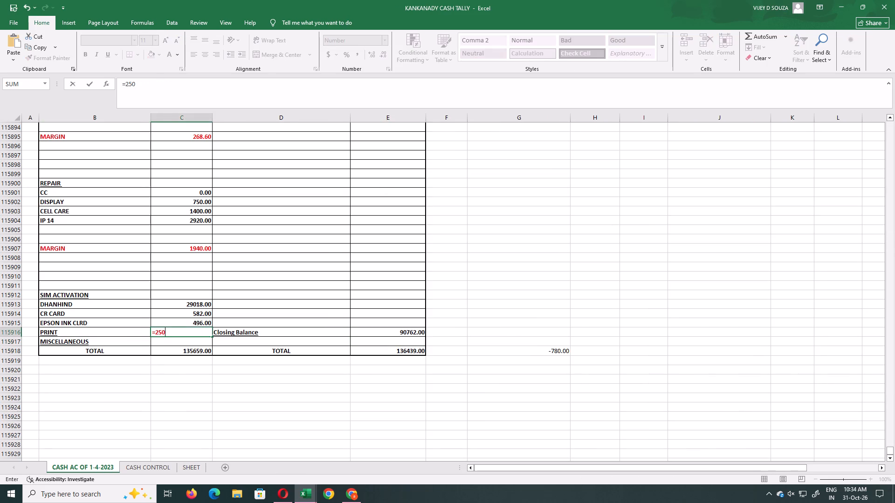
key(BackSpace)
text(+25+85+41+25+2+6+35+45+52+45+512+252)
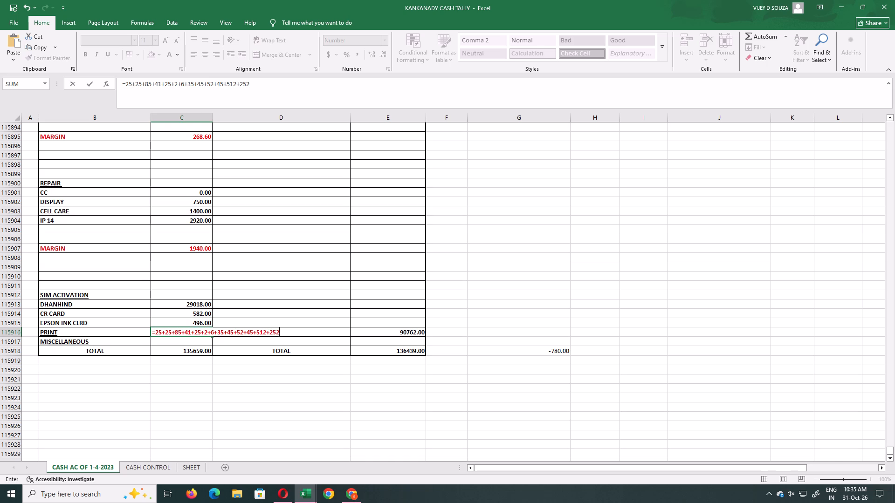
key(BackSpace)
key(BackSpace)
key(BackSpace)
key(BackSpace)
key(BackSpace)
key(BackSpace)
key(BackSpace)
key(BackSpace)
key(Return)
Extend the PRINT formula with +25+45+12+2+5+6+8+9+20+54+65+140.
key(Up)
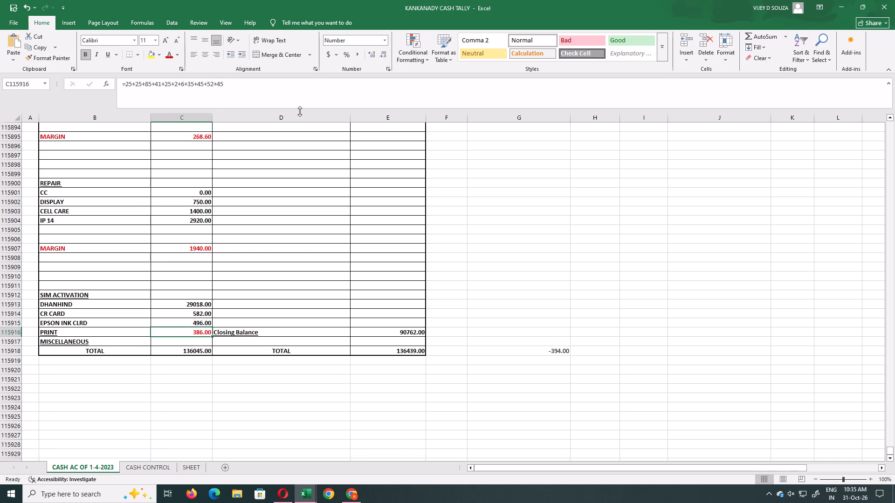
click(273, 88)
text(+25+45+12+2+5+6+8+9+)
key(Return)
key(Return)
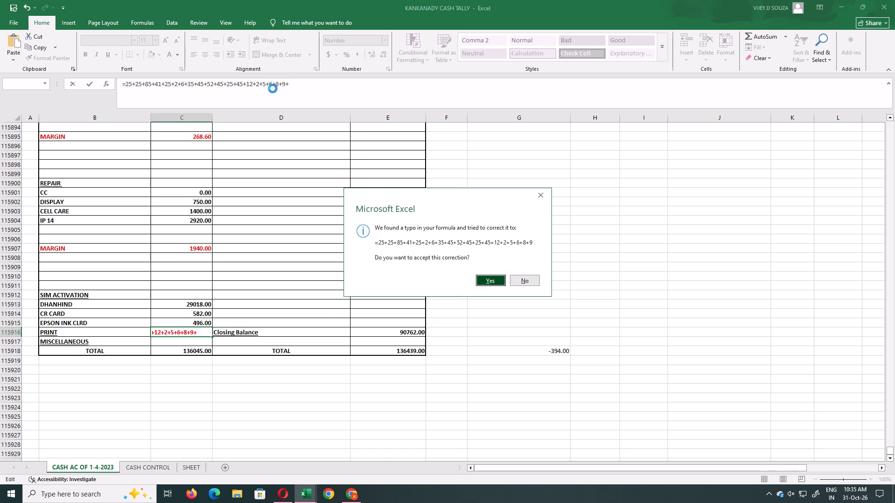
key(Up)
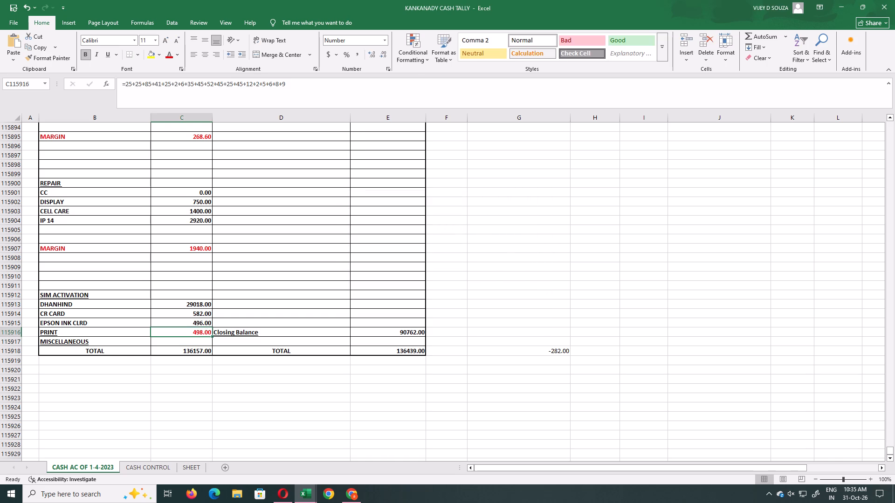
click(354, 99)
text(+20+54+)
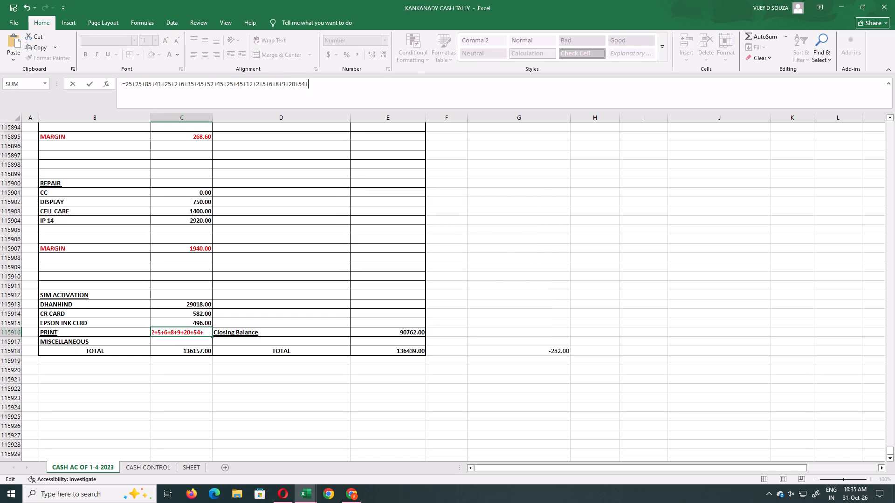
text(65)
key(Return)
key(Up)
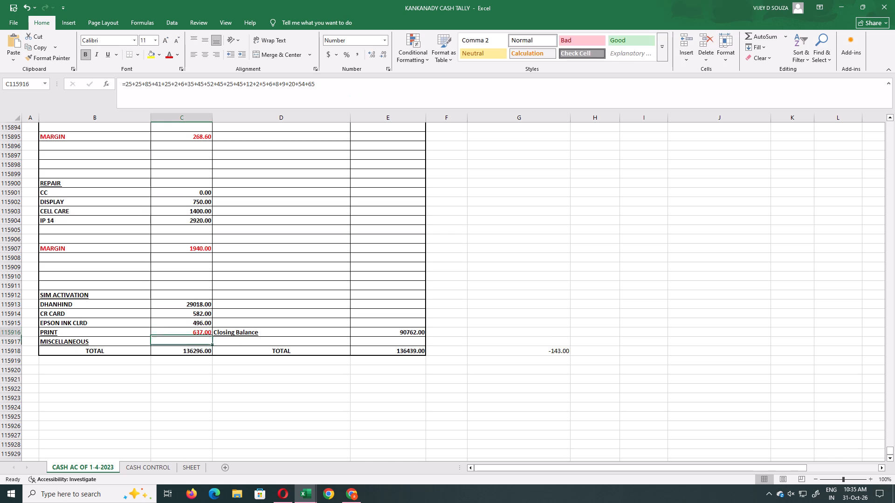
click(354, 99)
text(+140)
key(Return)
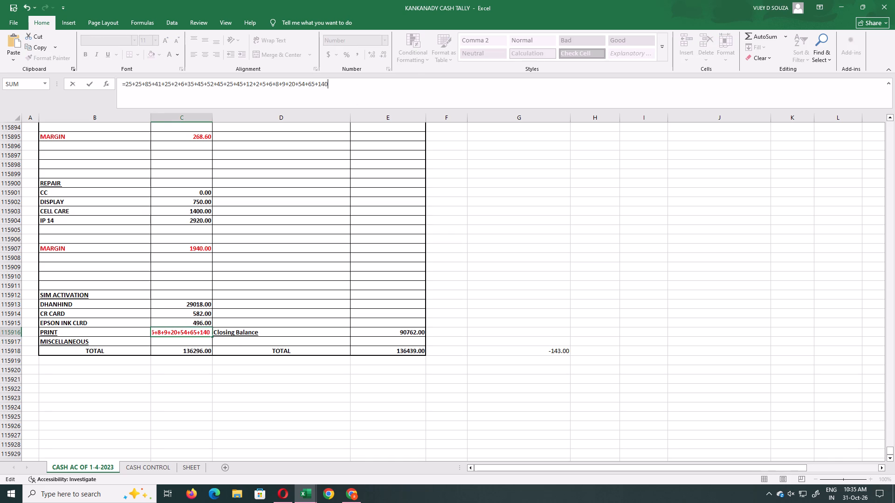
Enter 3 as the MISCELLANEOUS amount below PRINT and save the workbook.
key(3)
key(Return)
key(ctrl+s)
Capture a screenshot of the tally's bottom section, enter 90762 as the Closing Balance in place of its formula, and save.
key(Up)
key(Up)
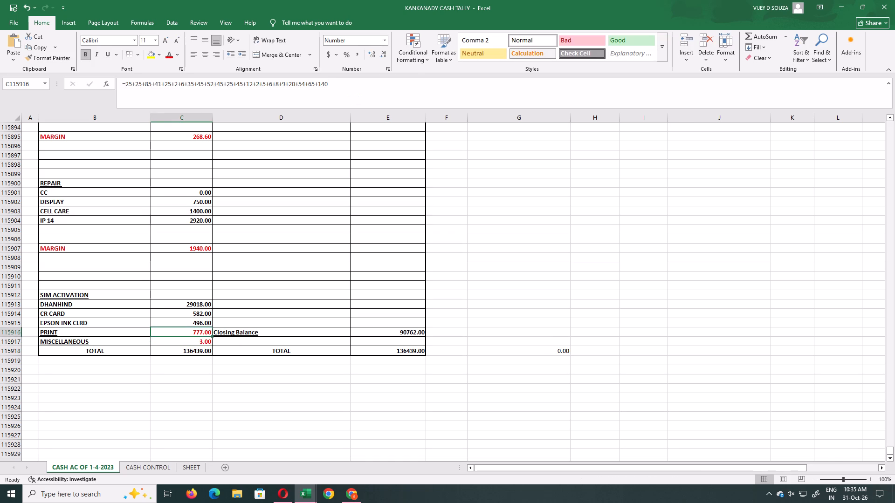
key(Right)
key(Right)
key(super+Print)
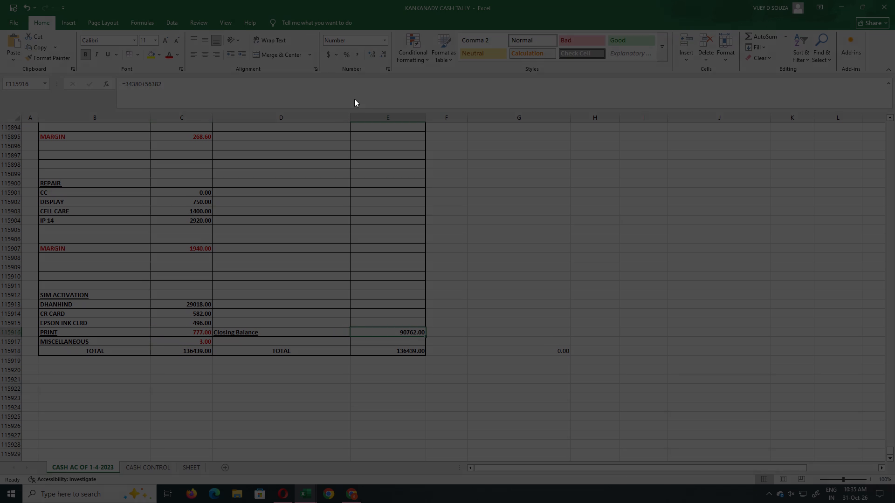
text(90762)
key(Return)
key(ctrl+s)
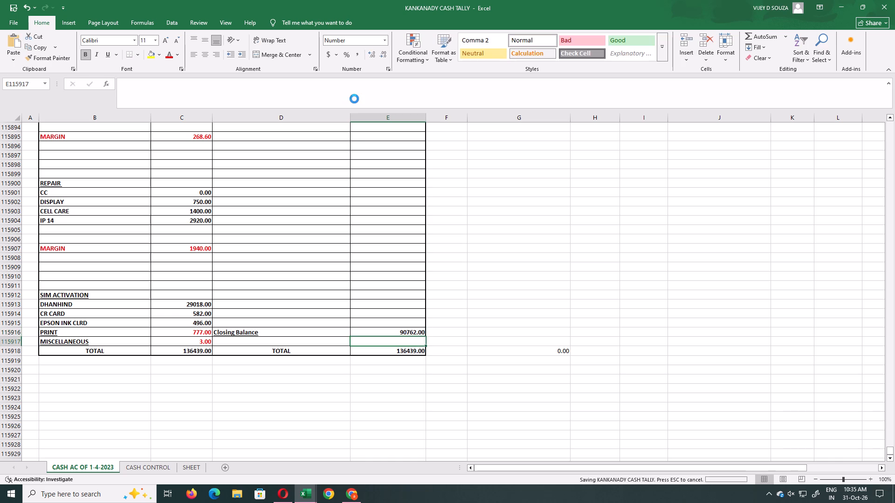
Save the cash tally, select the INVENTORY STOCK amount in column K, and save the KOTAK AIRTEL BALANCE SHEET(NEW) workbook.
click(207, 336)
scroll(299, 233, up, 6)
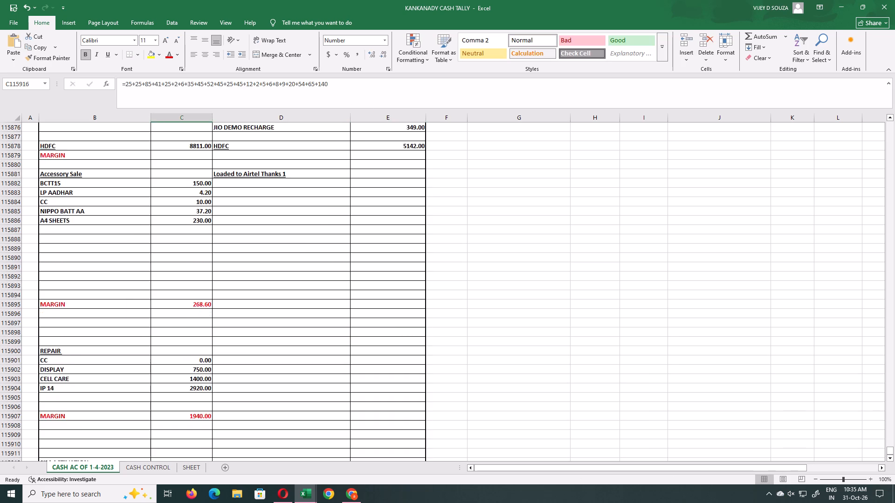
scroll(299, 233, up, 8)
key(ctrl+s)
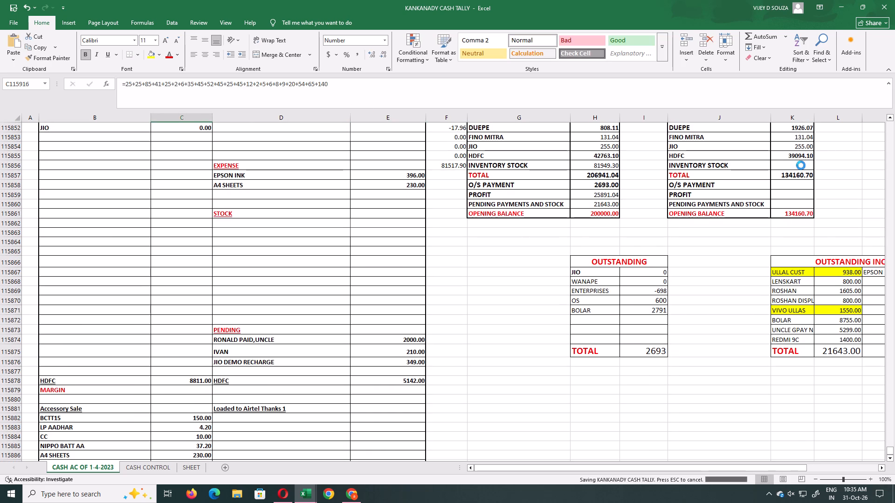
click(801, 165)
key(alt+Tab)
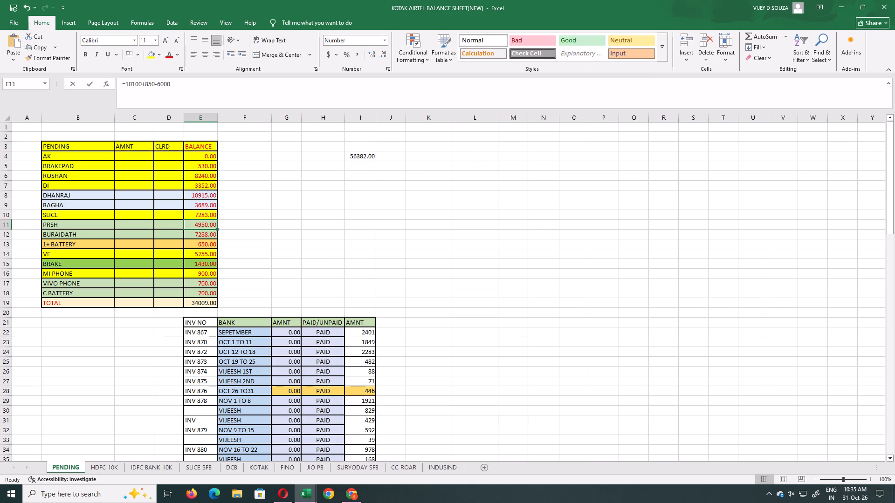
key(ctrl+s)
Switch to the P^0L AND STOCK 2026-27 workbook and paste a copy of the entire stock table below itself, starting at B32419.
key(alt+Tab)
key(alt+Tab)
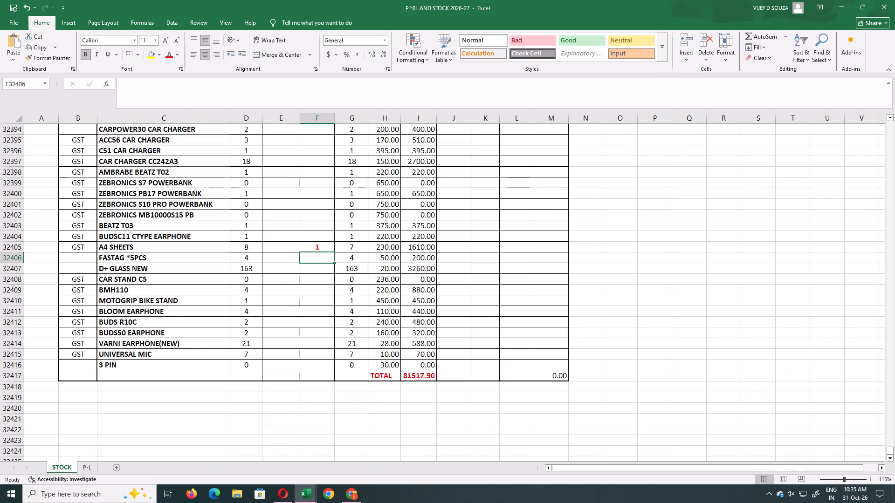
click(248, 266)
key(ctrl+a)
key(ctrl+c)
click(90, 395)
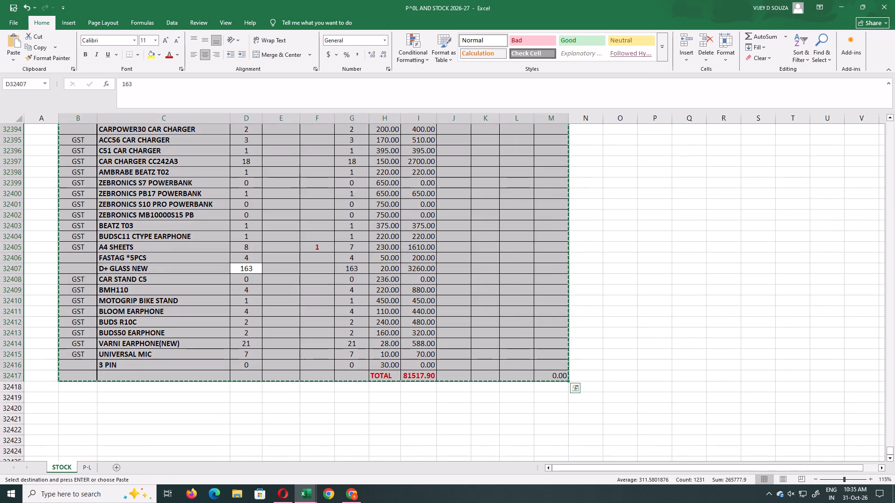
key(ctrl+v)
Change the copied stock table's date to 31-10-26 and save the workbook.
click(89, 397)
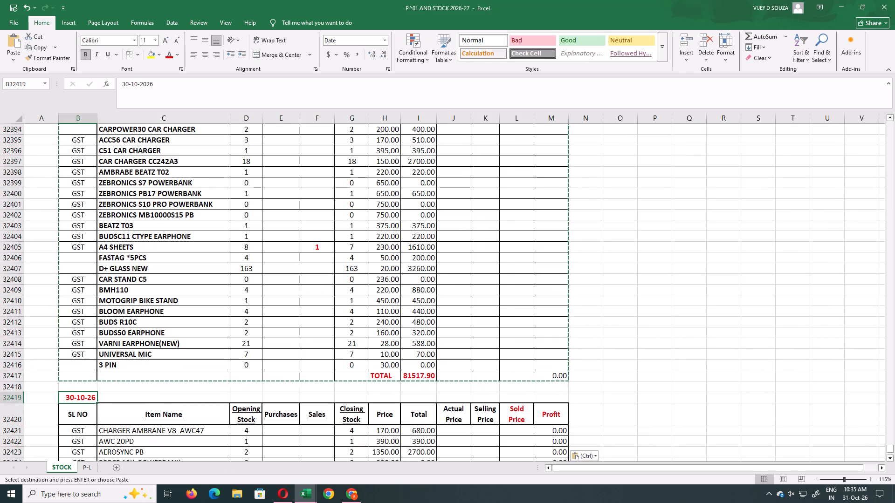
double_click(124, 83)
text(31)
key(Return)
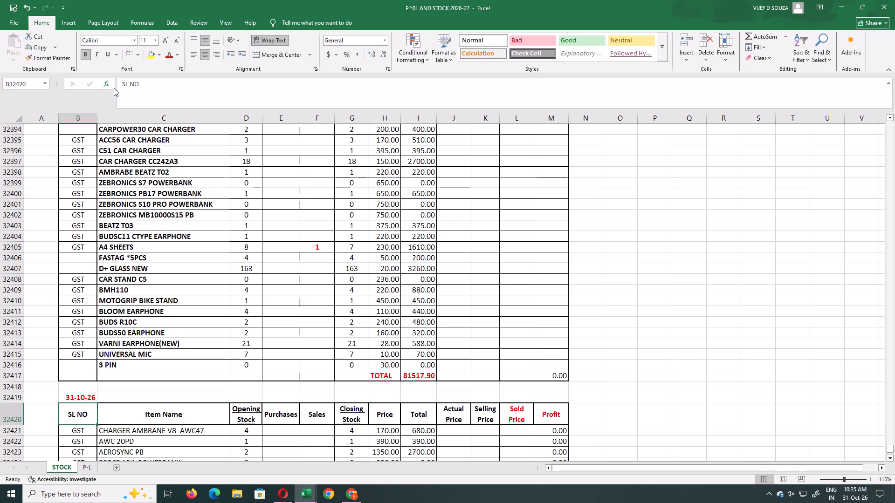
key(ctrl+s)
In the 31-10-26 stock table, set LP AADHAR's opening stock to 72 and clear its sales entry.
scroll(177, 244, down, 13)
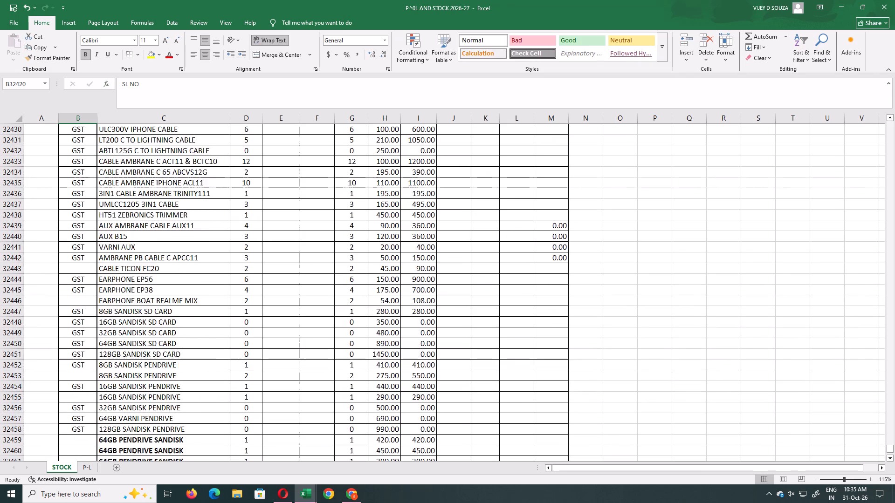
scroll(179, 245, up, 6)
scroll(179, 242, down, 16)
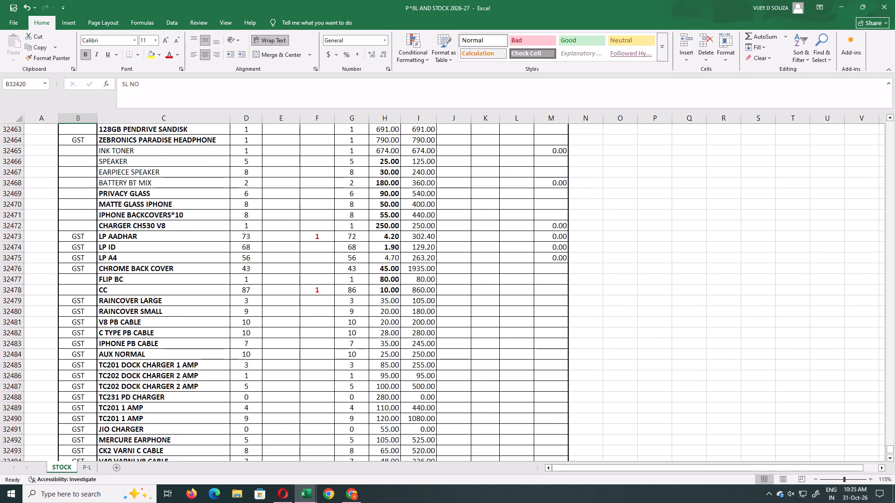
click(254, 237)
text(72)
key(Right)
key(Right)
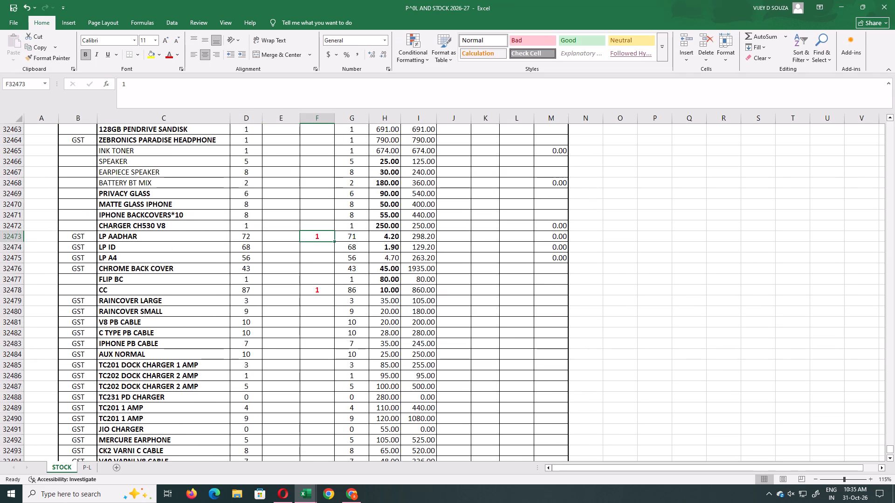
key(Delete)
Set the opening stock of the CC row to 86 and clear its sales entry in the 31-10-26 table.
click(242, 293)
text(86)
key(Down)
key(Right)
key(Up)
key(Right)
key(Delete)
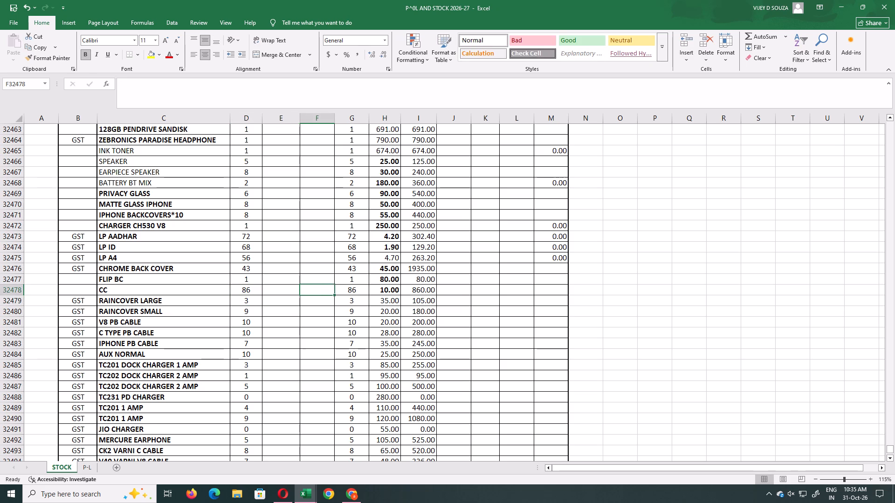
Set the opening stock of BCTT15 CTOC CABLE to 1 and clear its sales entry in the 31-10-26 table.
scroll(262, 303, down, 20)
scroll(262, 303, down, 2)
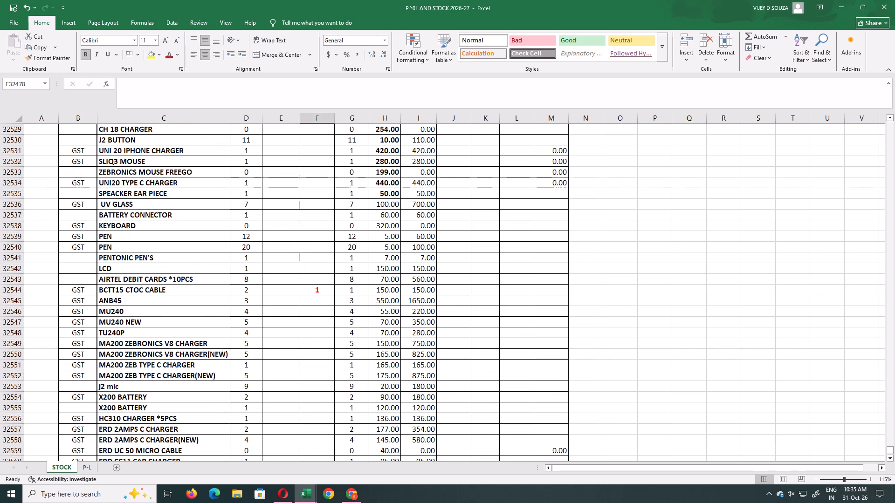
click(241, 289)
key(1)
key(Right)
key(Right)
key(Delete)
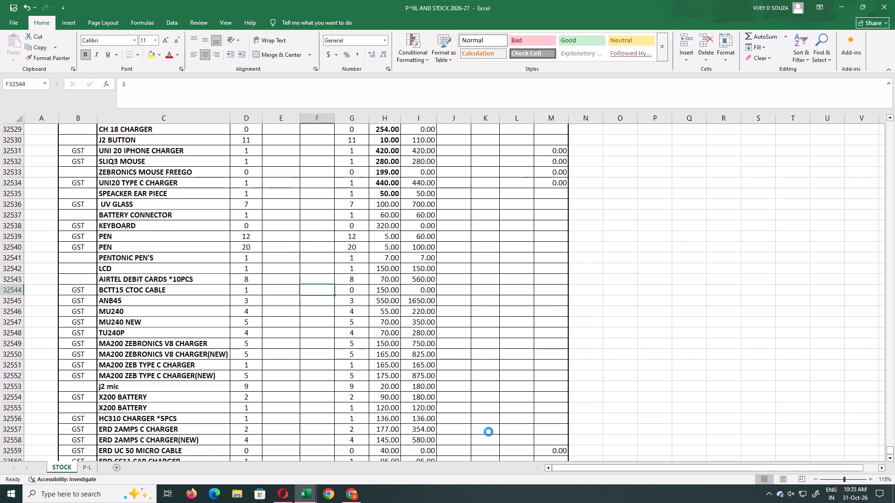
Set the opening stock of NIPPO BATTERY to 17 and clear its sales entry in the 31-10-26 table.
scroll(489, 432, down, 16)
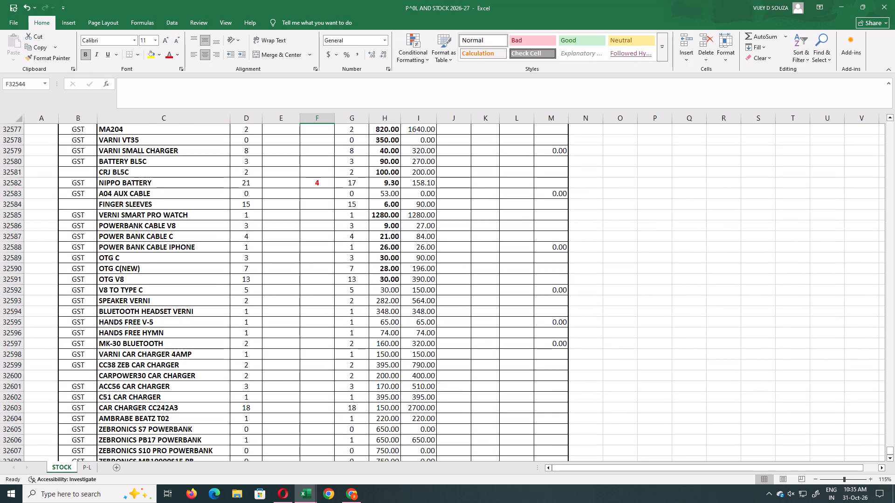
click(257, 183)
text(17)
key(Right)
key(Right)
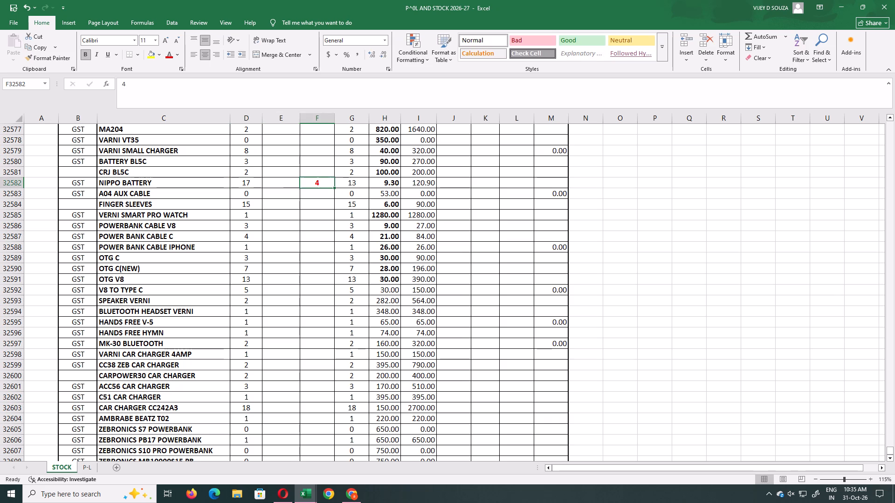
key(Delete)
Set the opening stock of A4 SHEETS to 7, clear its sales entry, and save the stock workbook.
scroll(318, 301, down, 8)
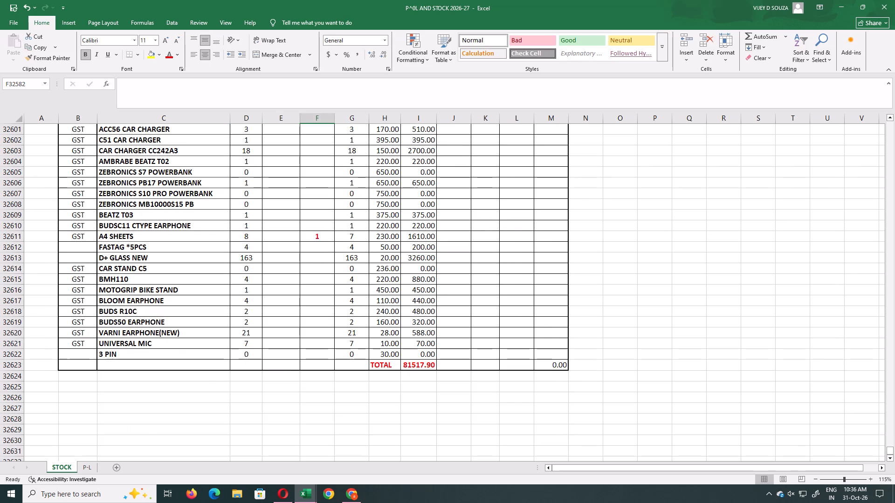
click(244, 240)
key(7)
key(Right)
key(Right)
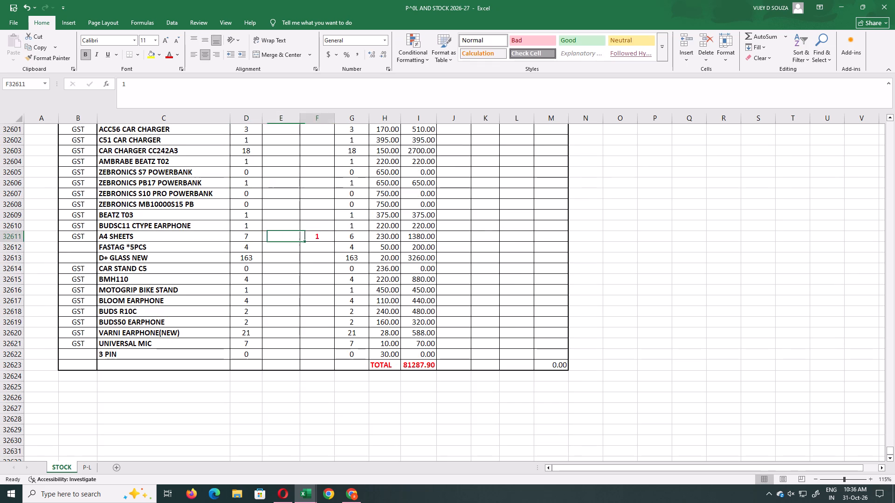
key(Delete)
key(ctrl+s)
Switch to the KOTAK AIRTEL BALANCE SHEET(NEW) workbook and save it.
key(alt+Tab)
key(alt+Tab)
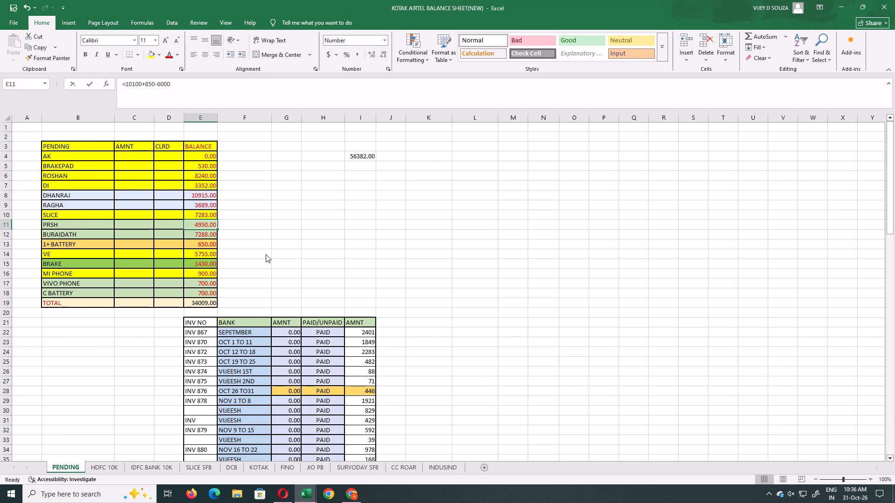
key(ctrl+s)
key(alt+Tab)
key(ctrl+s)
key(ctrl+s)
Switch to the KANKANADY CASH TALLY workbook, enter 81517.90 as the 31-10-26 INVENTORY STOCK in column K, and save.
key(alt+Tab)
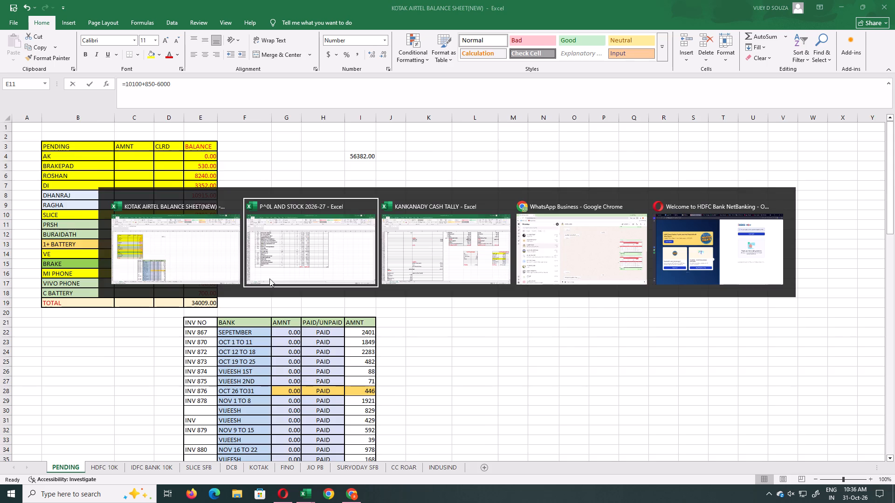
key(alt+Tab)
key(alt+Tab)
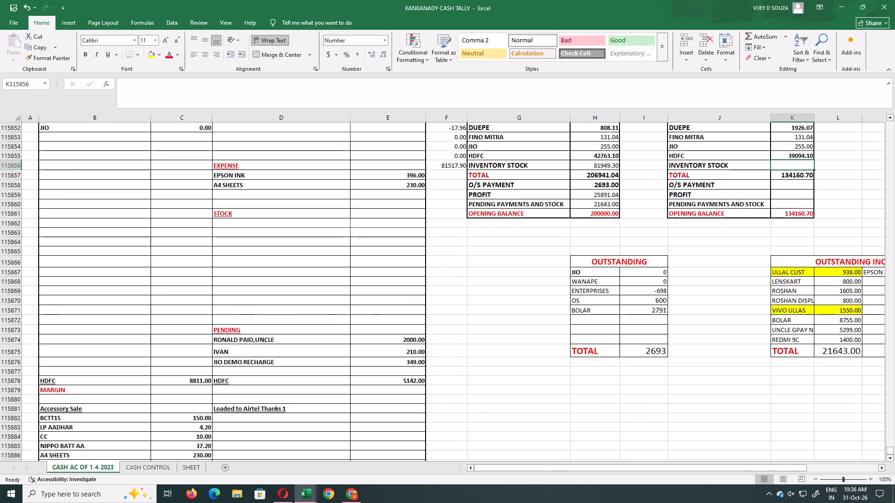
key(ctrl+s)
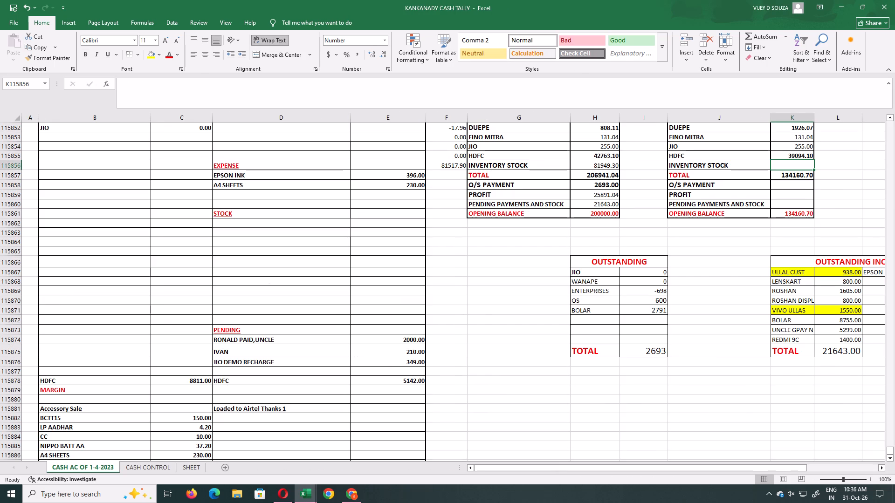
key(ctrl+s)
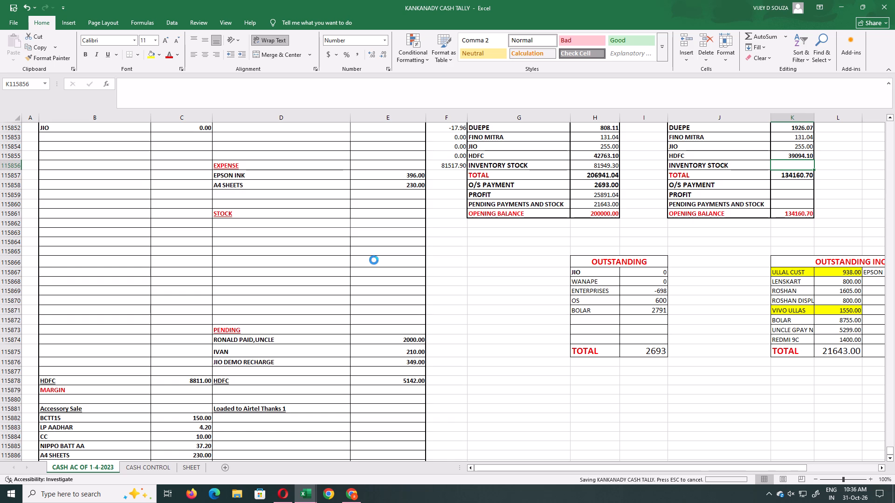
key(alt+Tab)
key(alt+Tab)
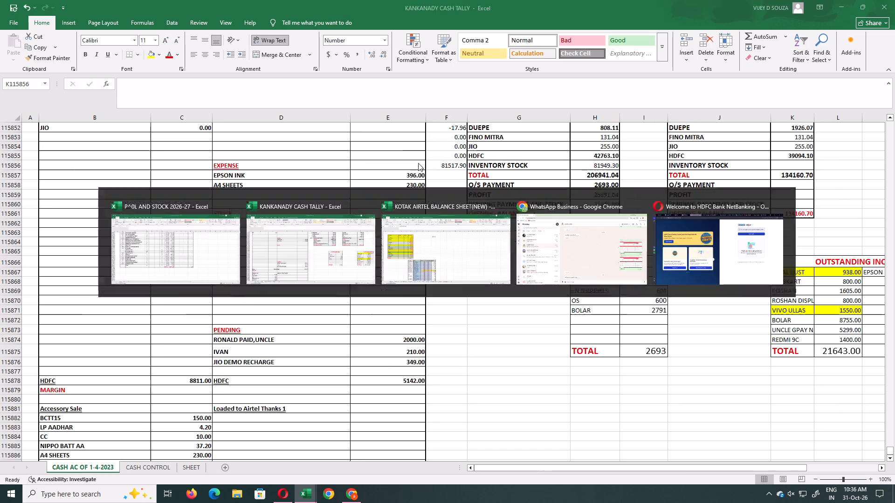
text(81517.90)
key(ctrl+Return)
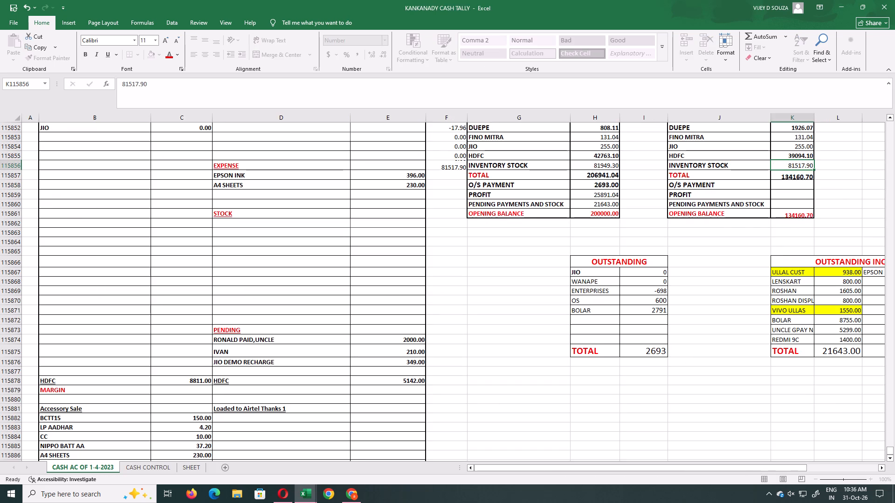
key(ctrl+s)
Switch to the P^0L AND STOCK 2026-27 workbook and open its P-L sheet at the October table.
key(alt+Tab)
scroll(354, 327, up, 1)
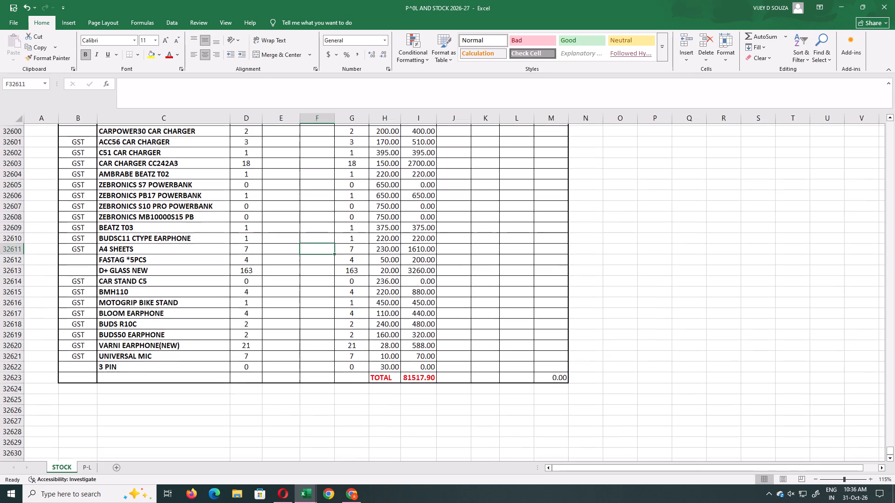
click(89, 465)
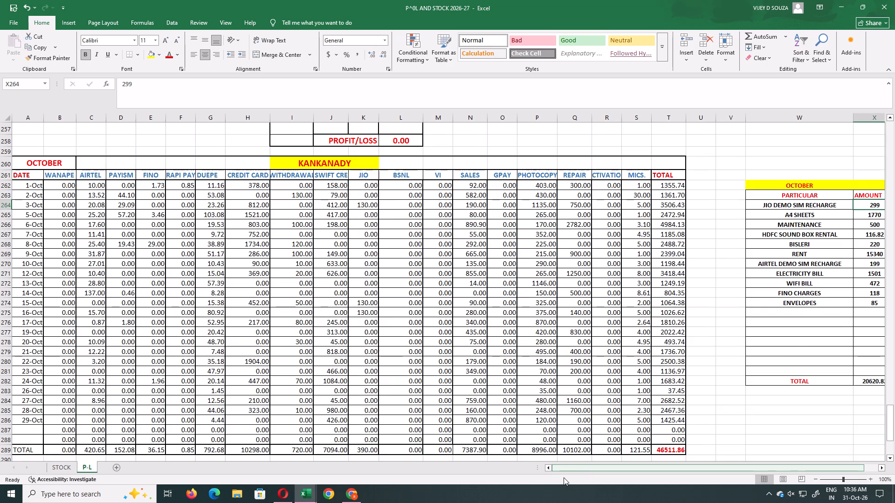
Return to the cash tally and examine the 30-10-26 summary block's OPENING BALANCE formula beside the 31-10-26 block.
key(alt+Tab)
scroll(808, 236, up, 1)
click(587, 245)
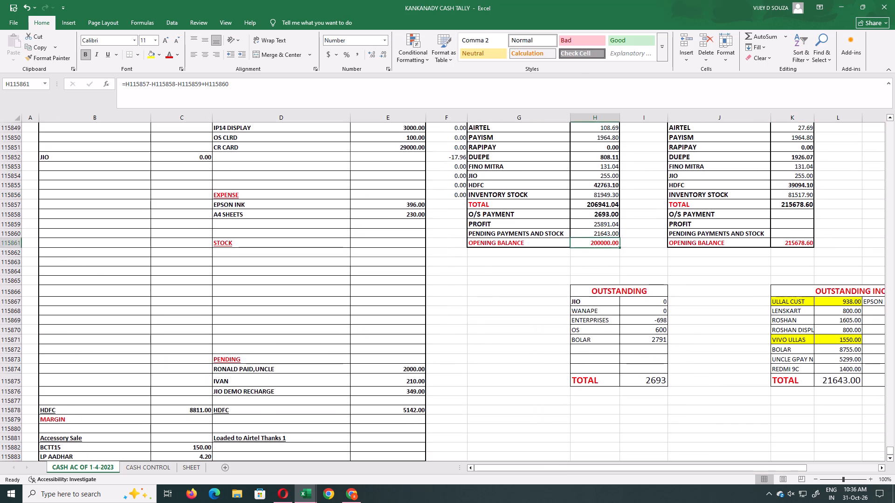
scroll(600, 303, up, 7)
scroll(602, 306, down, 4)
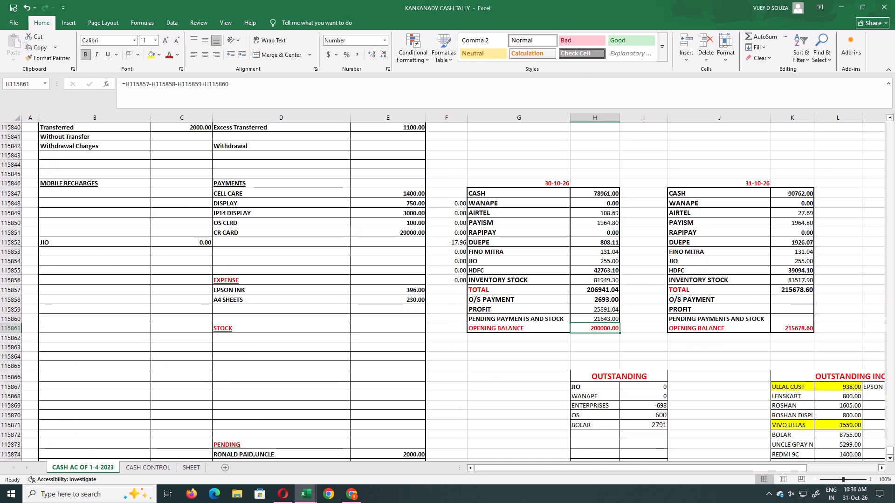
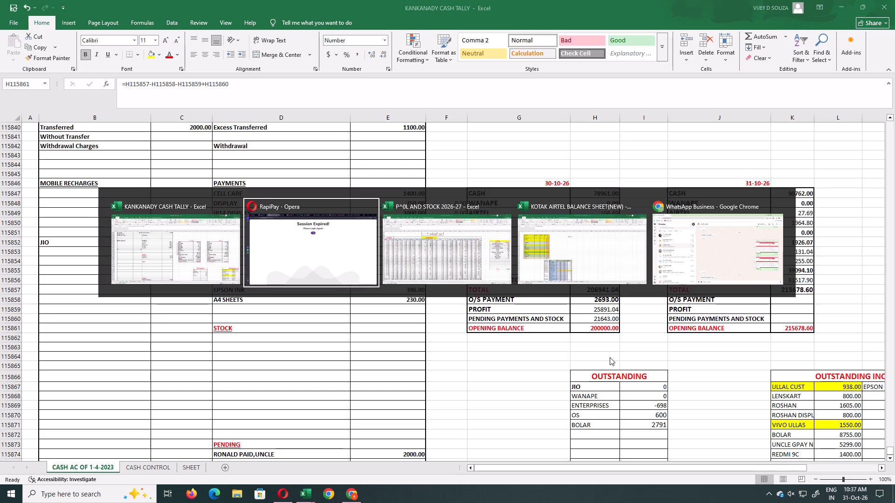
Switch to the Tez Portal page in Opera to check it, and return to the KANKANADY CASH TALLY workbook.
click(53, 0)
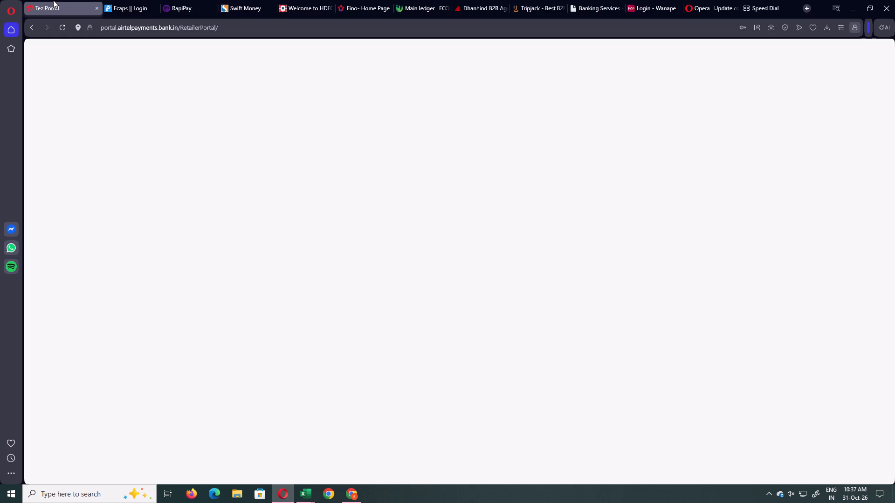
key(alt+Tab)
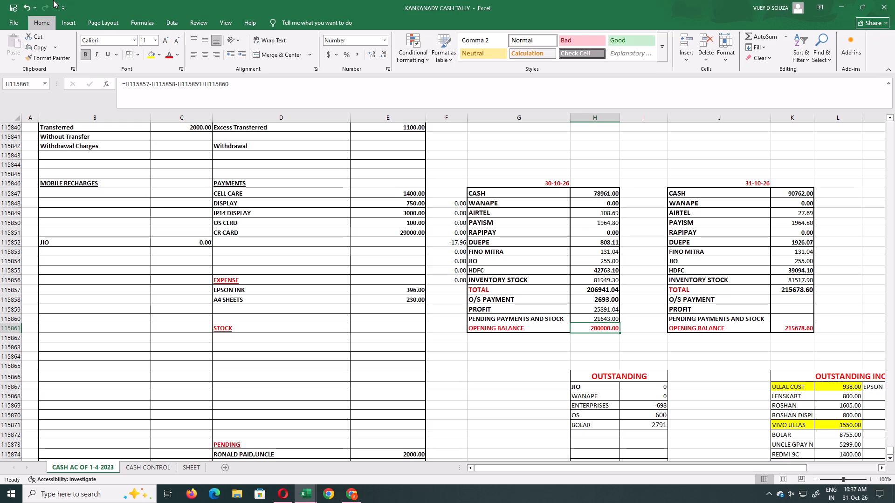
key(alt+Tab)
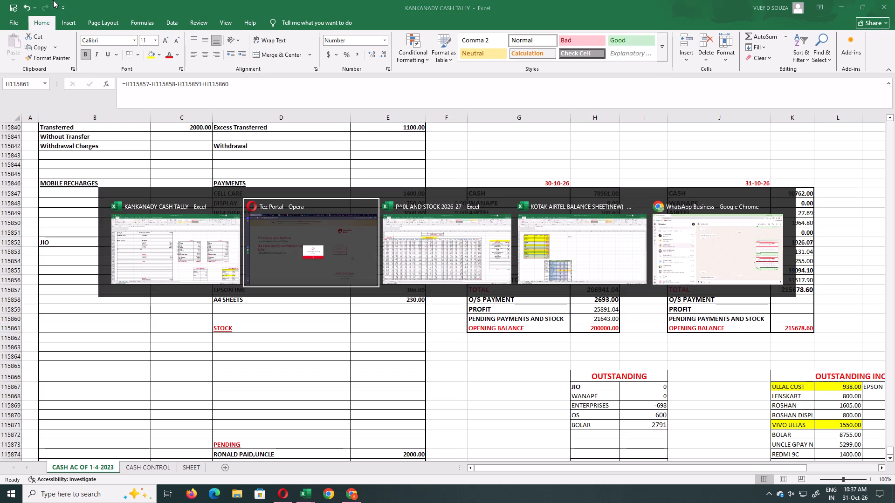
key(alt+Tab)
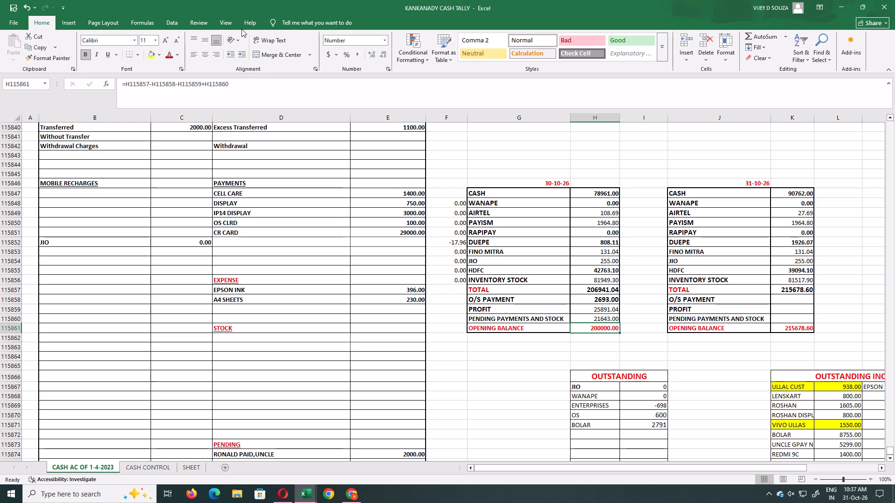
Examine the HDFC and INVENTORY STOCK entries in the 30-10-26 summary block of the cash tally.
click(613, 270)
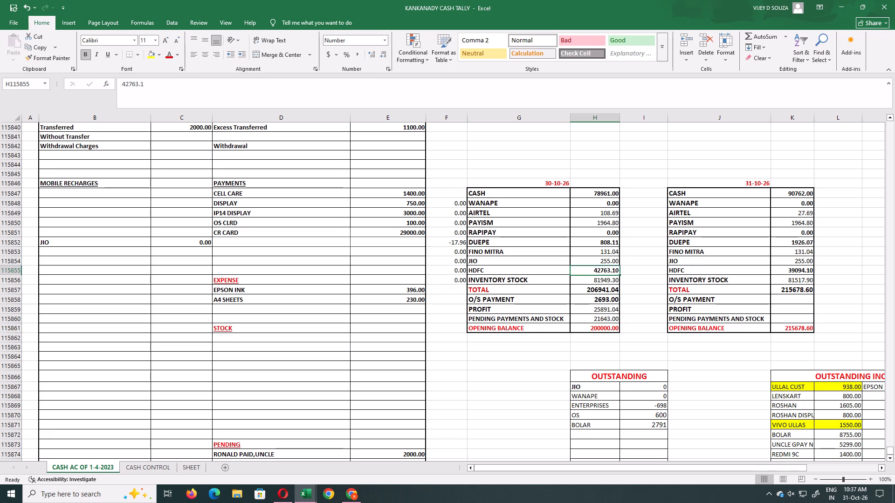
click(611, 279)
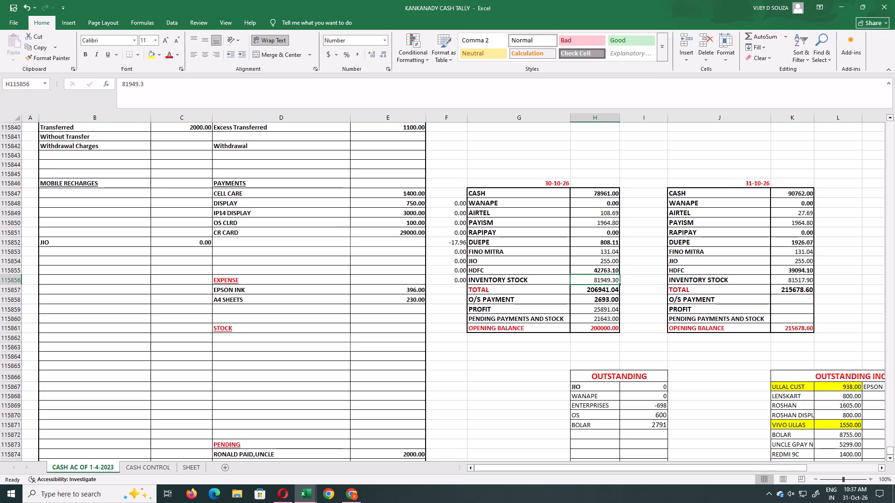
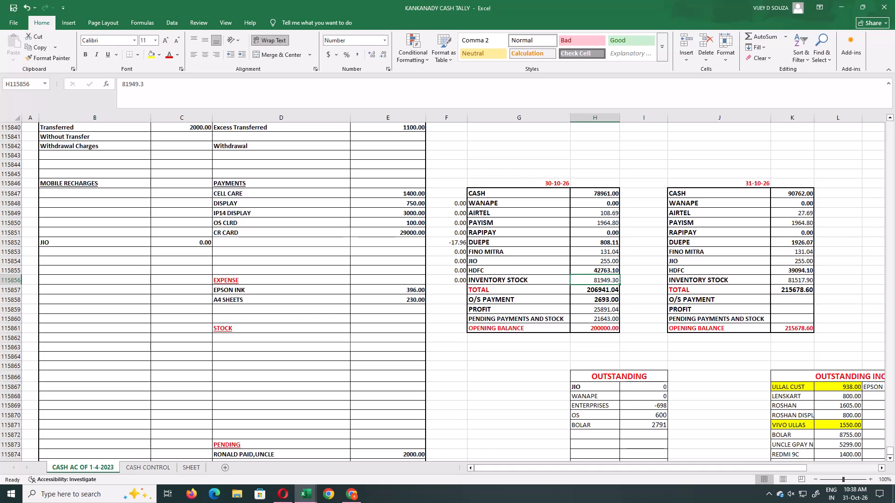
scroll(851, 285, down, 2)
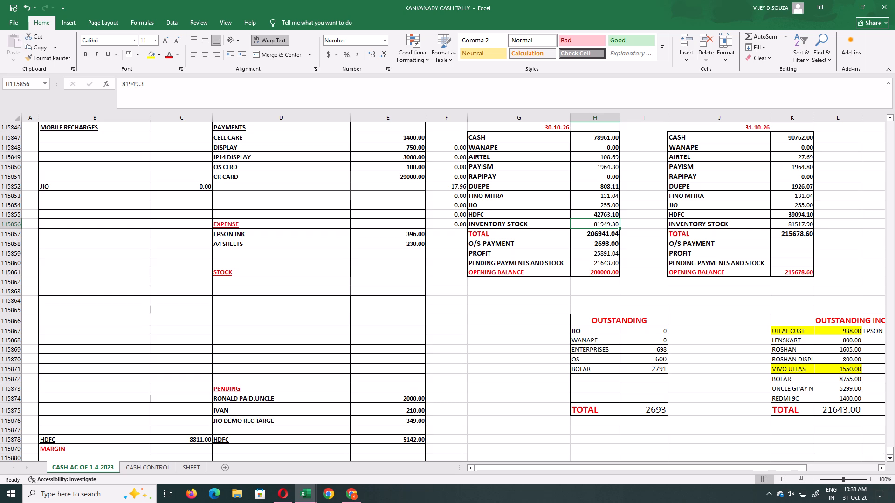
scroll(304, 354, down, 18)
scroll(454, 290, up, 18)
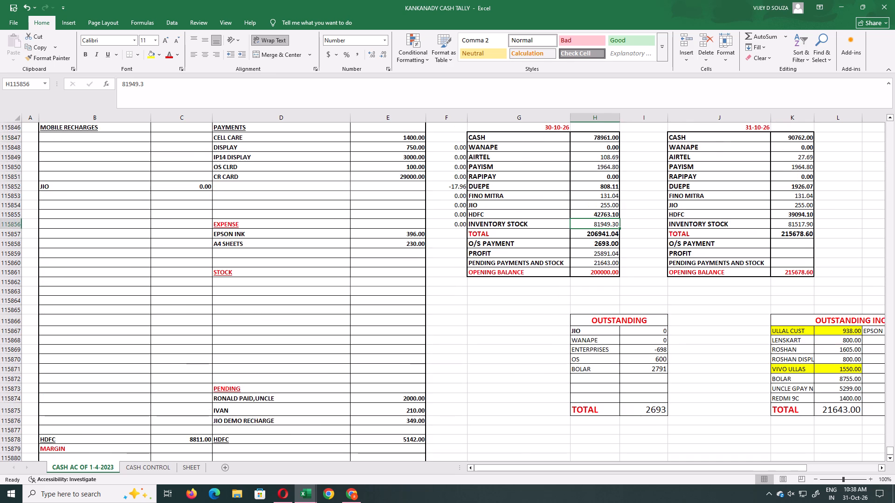
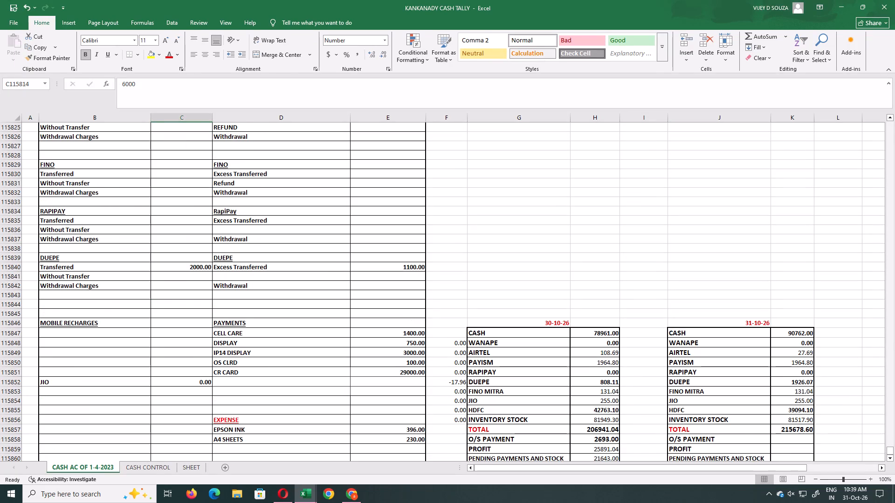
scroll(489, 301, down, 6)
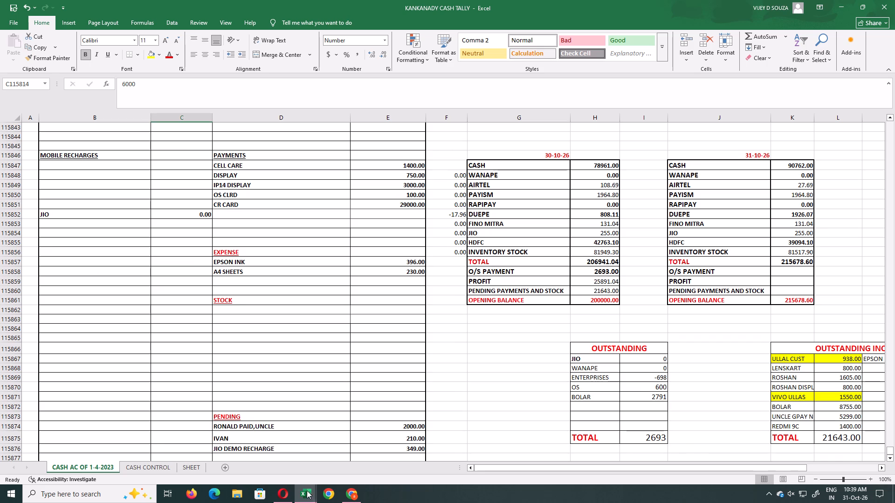
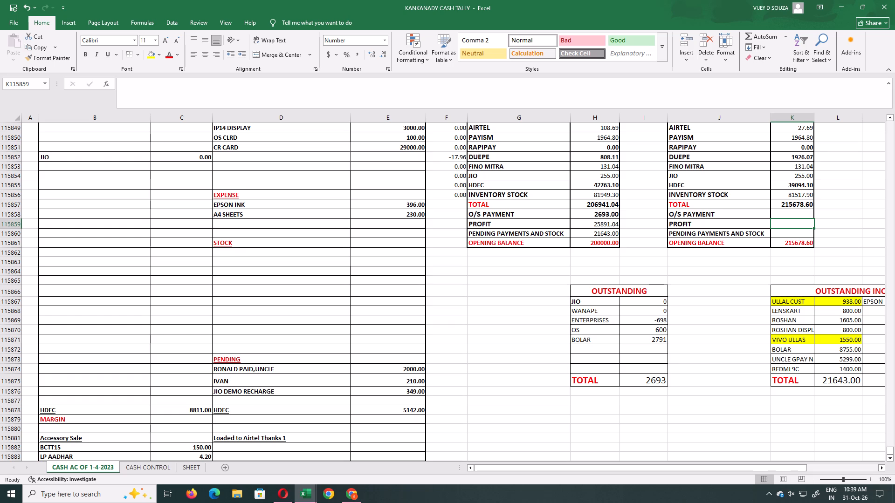
Switch to the P^0L AND STOCK 2026-27 workbook and enter the date 30 OCT below 29-Oct in Kankanady's October income table.
key(alt+Tab)
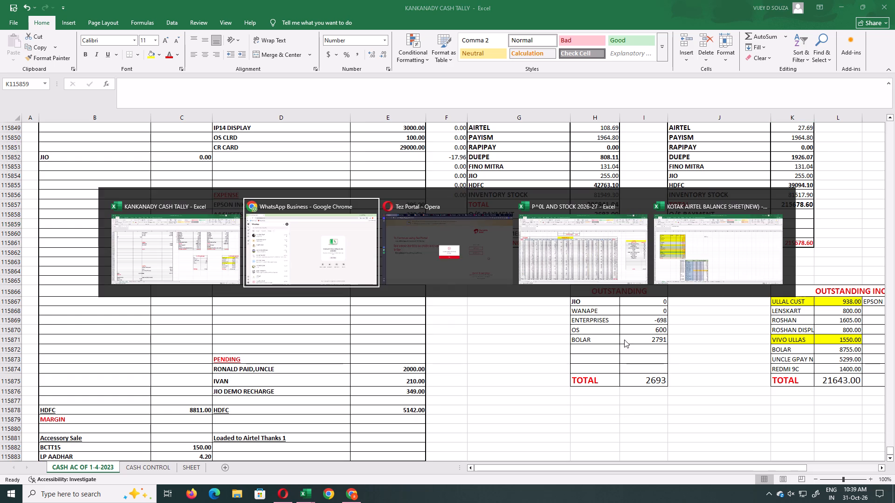
key(alt+Tab)
key(alt+Tab)
scroll(320, 302, down, 3)
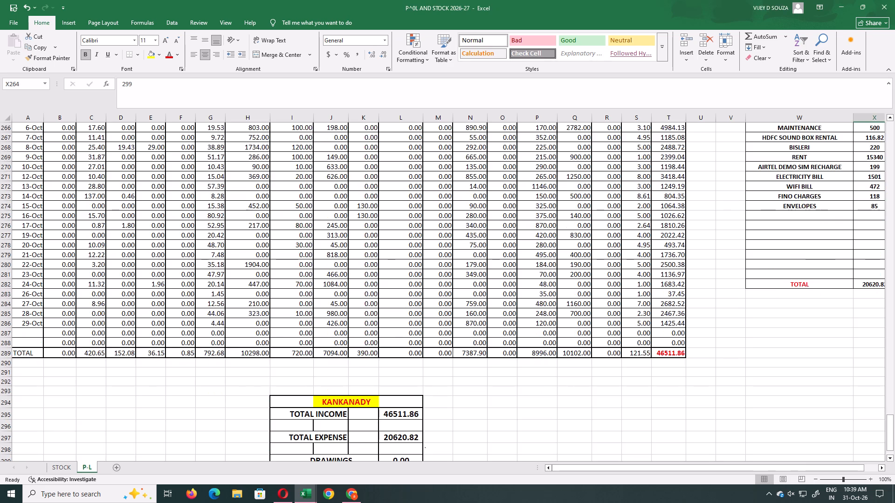
scroll(544, 381, down, 3)
key(alt+Tab)
key(alt+Tab)
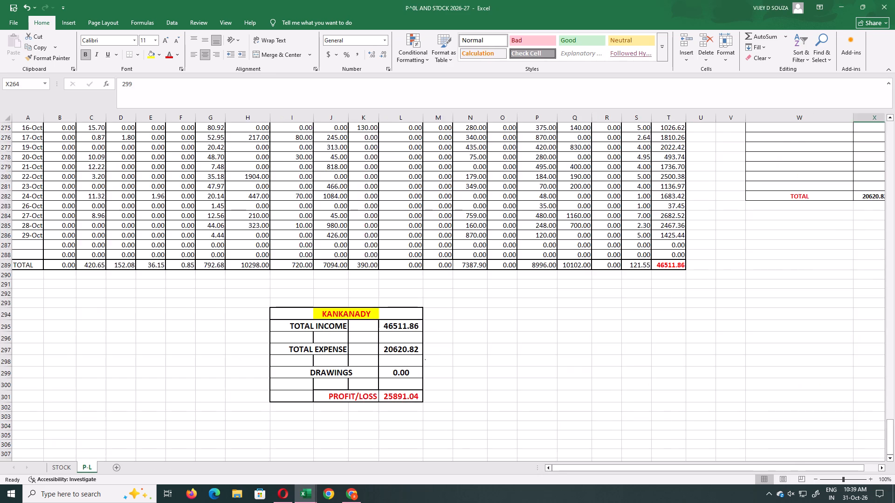
key(alt+Tab)
key(alt+Tab)
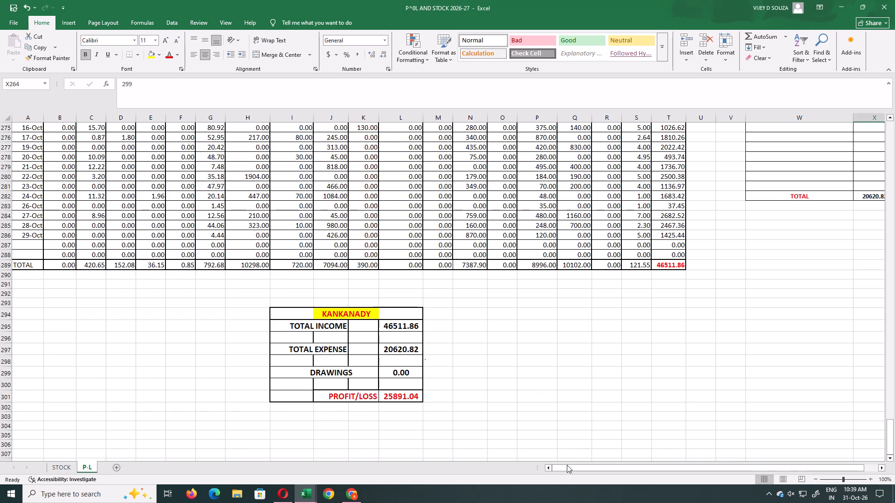
drag(569, 470, 292, 427)
click(23, 246)
text(30 OCT)
key(Right)
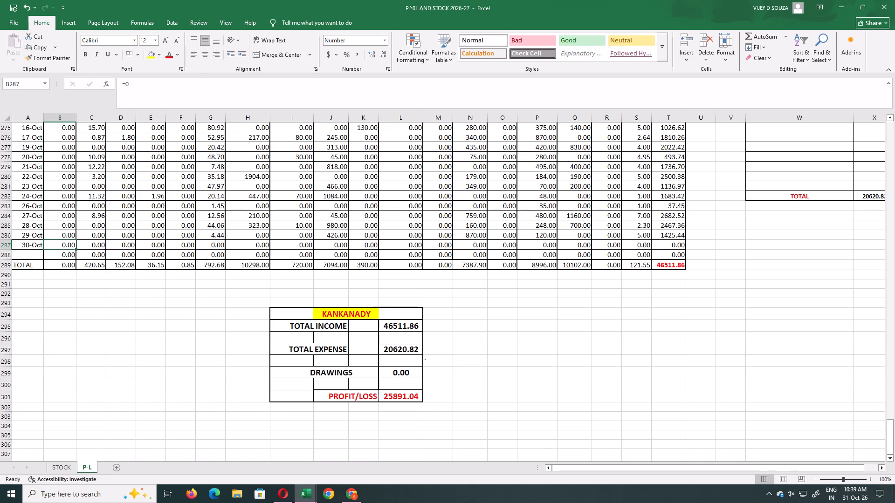
Consult the cash tally workbook for the day's income figures and go to the FINO cell of the 30-Oct row in the P-L sheet.
scroll(259, 287, up, 5)
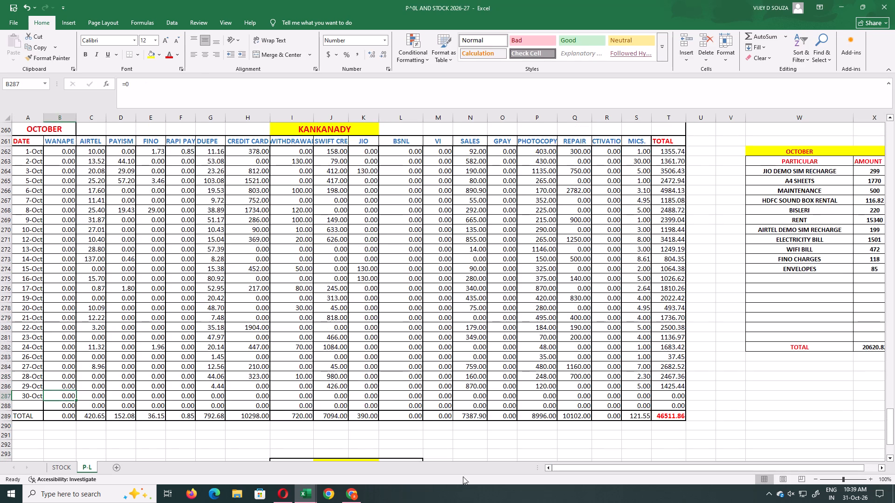
key(alt+Tab)
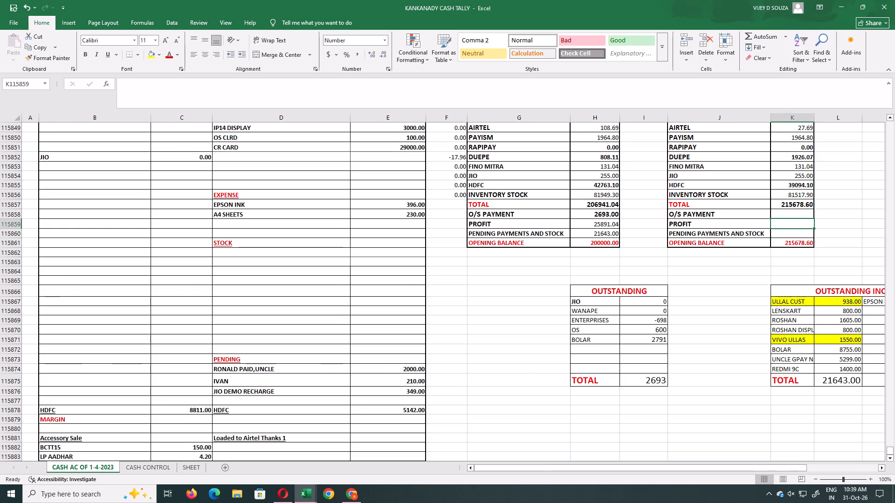
scroll(382, 378, up, 1)
key(alt+Tab)
key(Right)
key(Right)
key(Right)
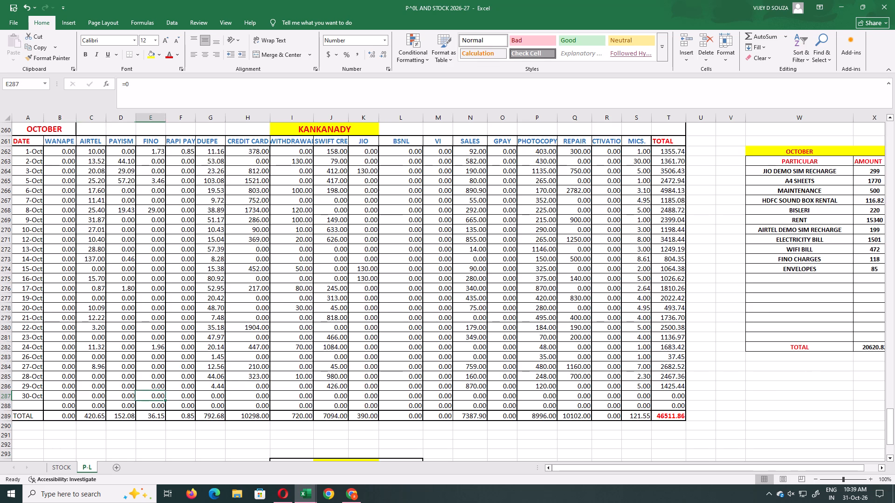
Check the cash tally workbook and enter the DUEPE income, starting with 17, in the 30-Oct row of Kankanady's October table.
key(Right)
key(Right)
key(alt+Tab)
key(alt+Tab)
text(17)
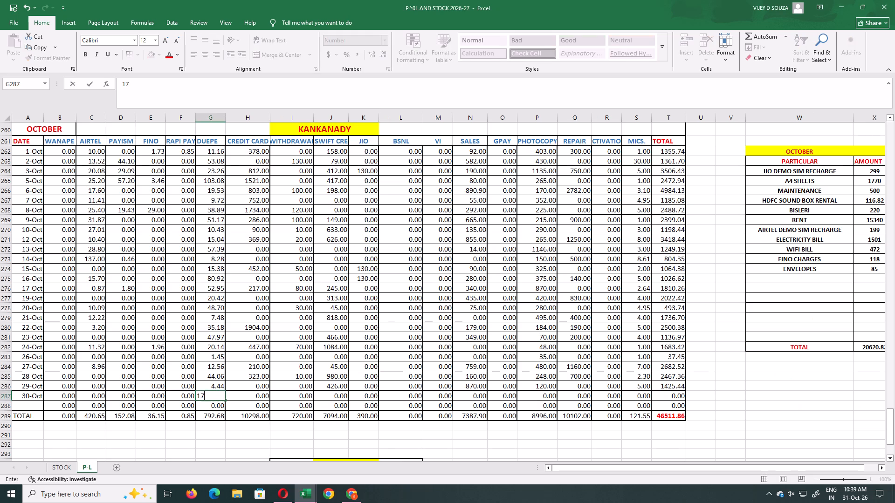
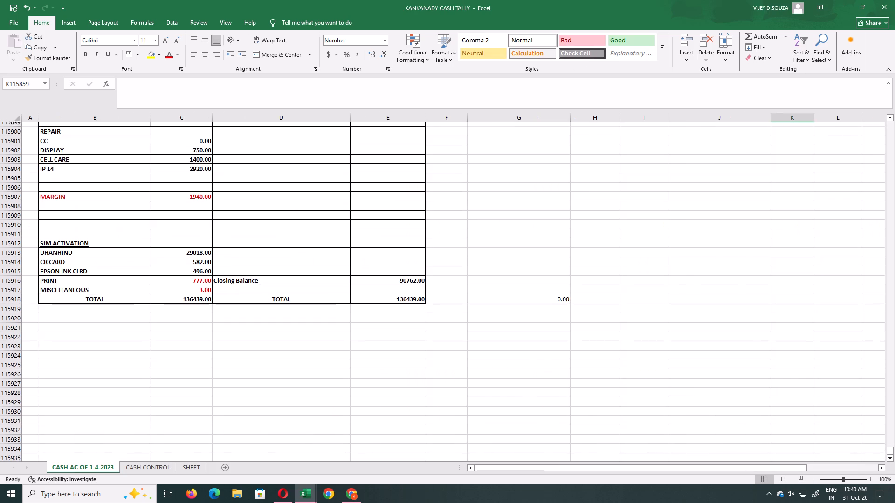
Check the 30-Oct figures in the cash tally workbook and go to the WITHDRAWAL cell of Kankanady's 30-Oct row in the P-L sheet.
scroll(475, 297, up, 13)
key(alt+Tab)
key(Right)
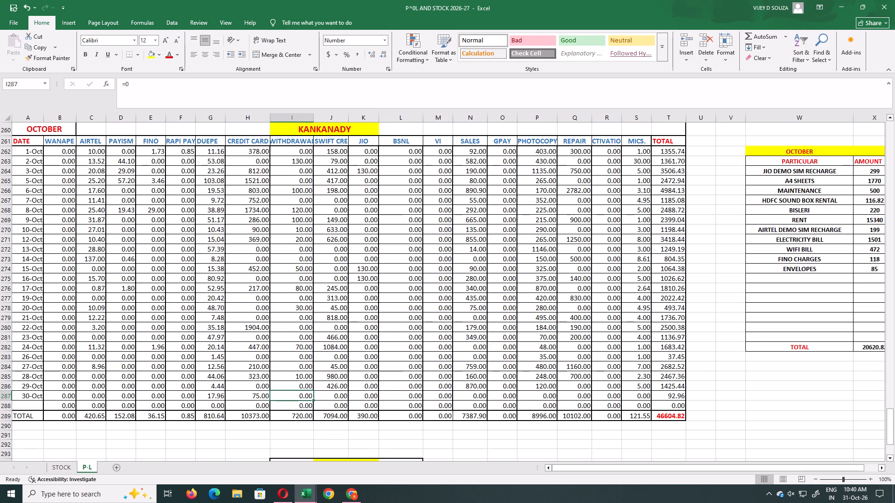
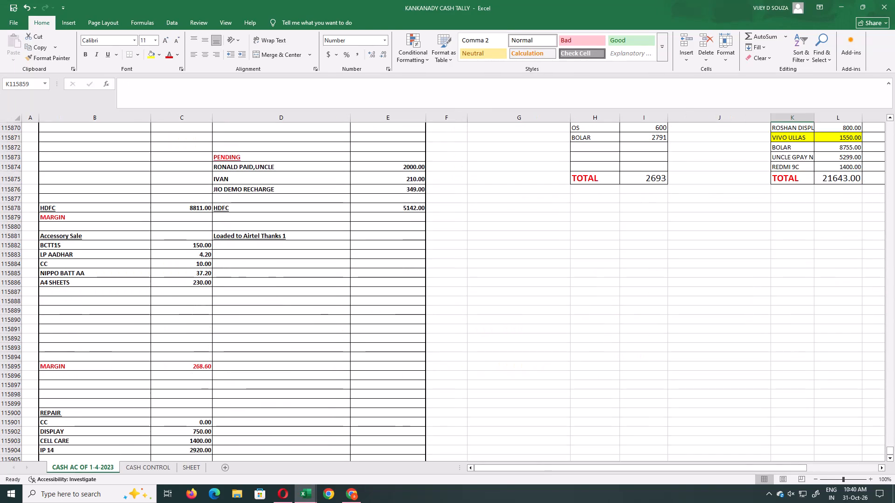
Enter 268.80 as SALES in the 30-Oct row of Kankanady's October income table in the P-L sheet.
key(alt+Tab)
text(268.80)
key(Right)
Recheck the accessory sale margin in the cash tally workbook and correct the 30-Oct SALES figure to 268.6.
key(alt+Tab)
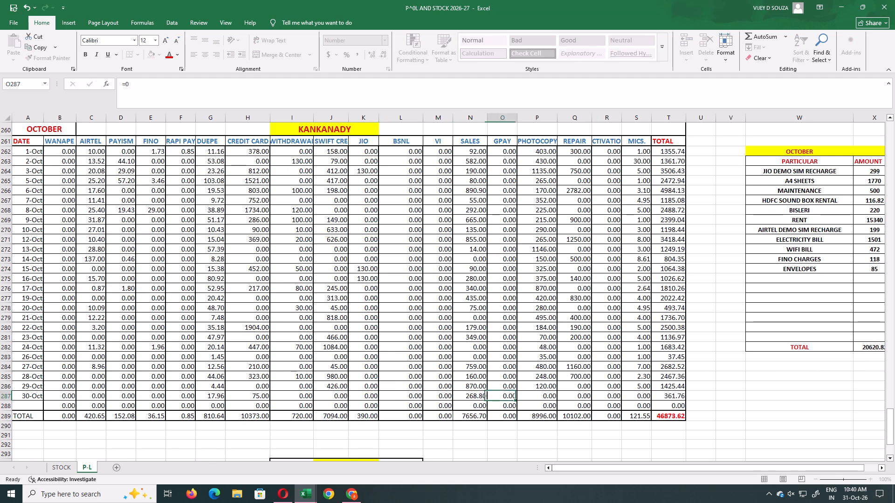
key(alt+Tab)
key(Up)
key(Left)
key(Down)
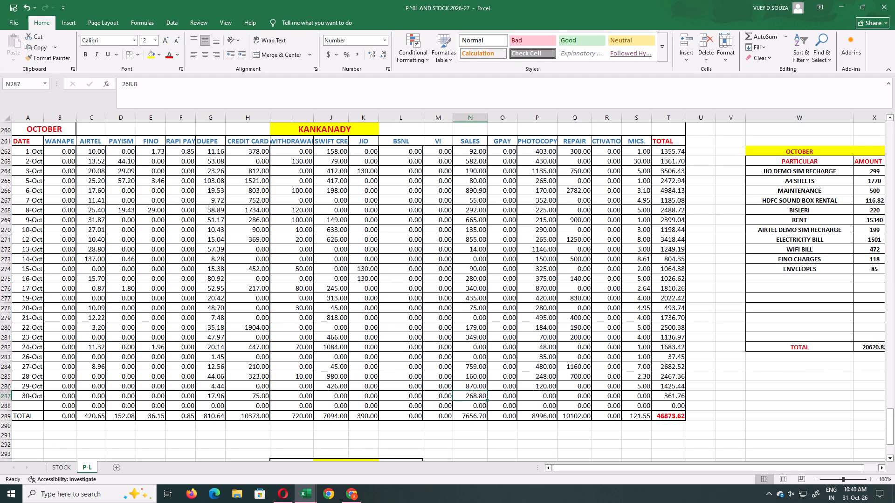
text(268.6)
key(Right)
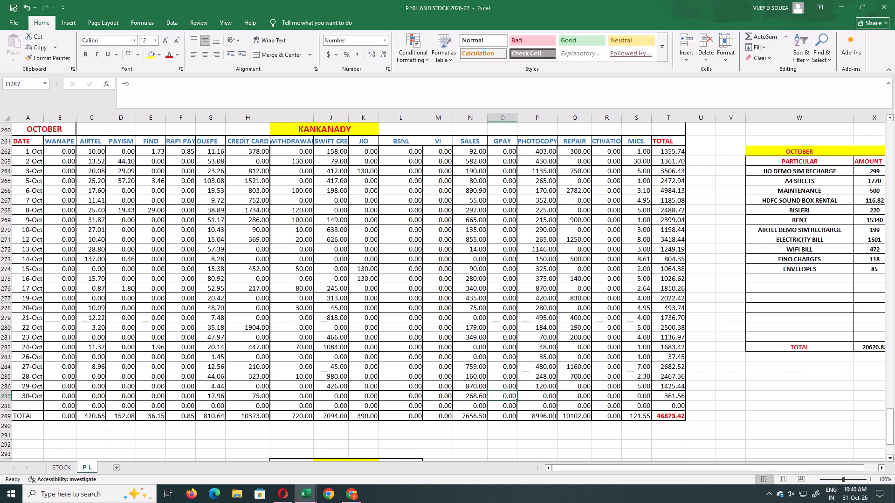
Look up the print and repair margins in the cash tally and enter PHOTOCOPY 777 and REPAIR 1940 for 30-Oct.
key(Right)
key(alt+Tab)
scroll(439, 270, down, 8)
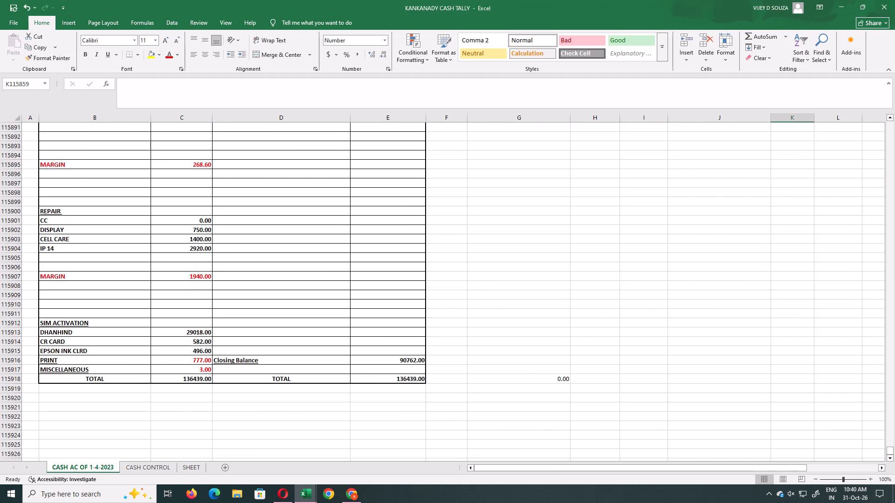
key(alt+Tab)
key(alt+Tab)
key(alt+Tab)
text(777)
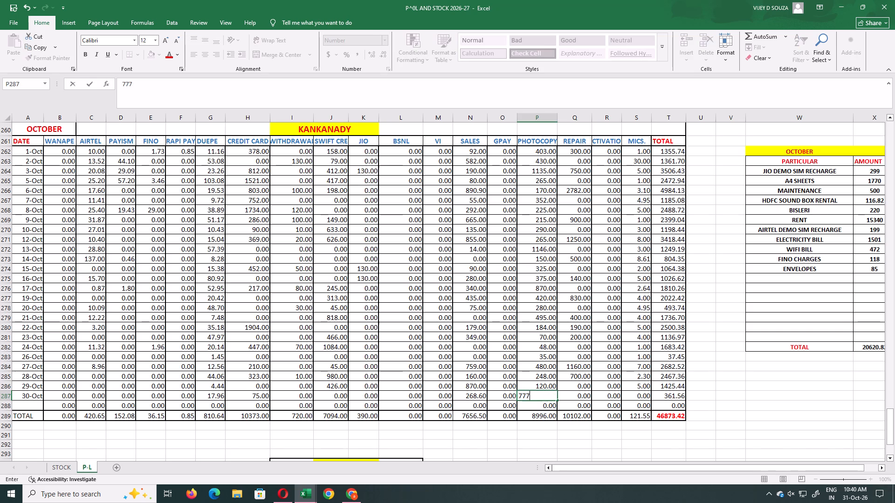
key(Right)
key(alt+Tab)
key(alt+Tab)
key(1)
key(9)
text(40)
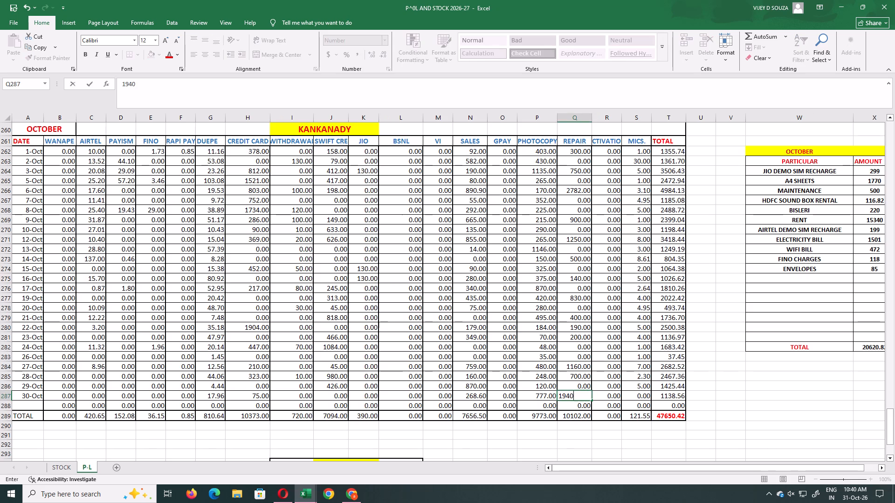
key(Right)
Enter the miscellaneous income of 3 in the MICS. cell of the 30-Oct row and save the workbook.
key(alt+Tab)
key(alt+Tab)
key(Right)
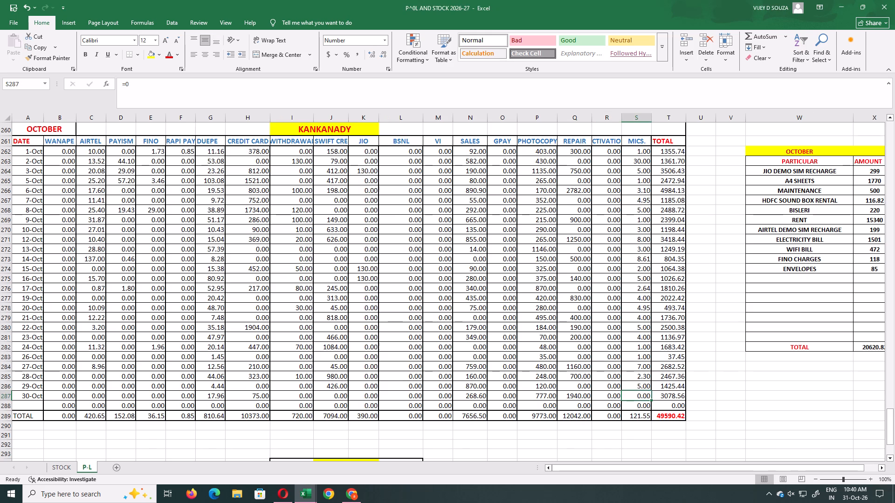
key(3)
key(Return)
key(ctrl+s)
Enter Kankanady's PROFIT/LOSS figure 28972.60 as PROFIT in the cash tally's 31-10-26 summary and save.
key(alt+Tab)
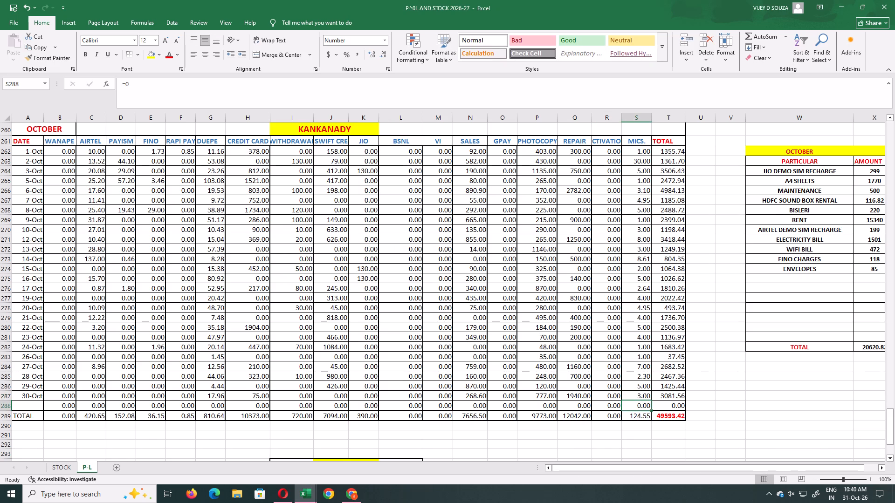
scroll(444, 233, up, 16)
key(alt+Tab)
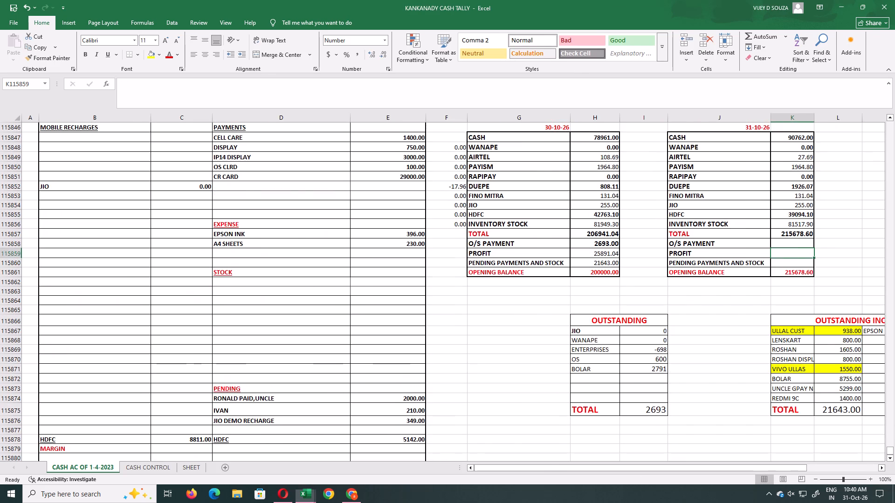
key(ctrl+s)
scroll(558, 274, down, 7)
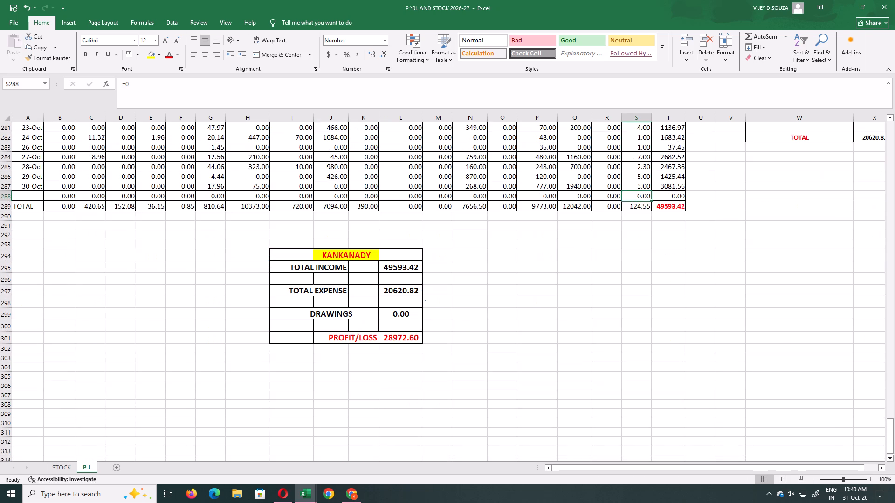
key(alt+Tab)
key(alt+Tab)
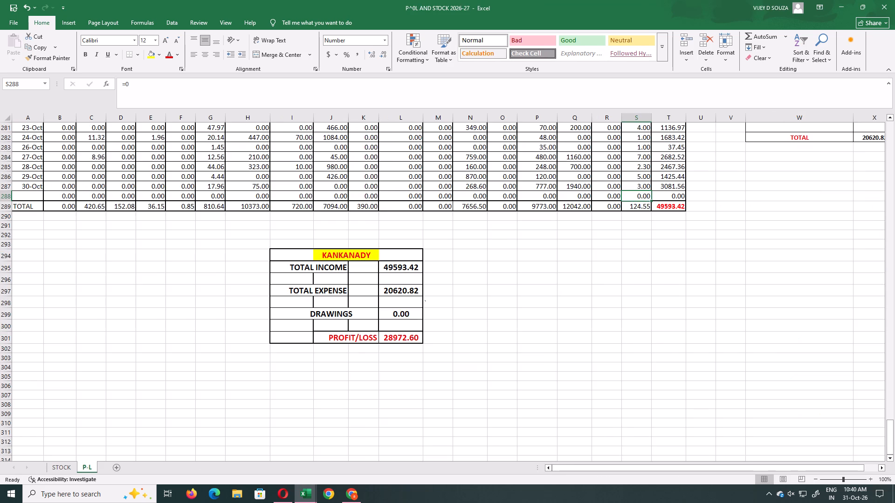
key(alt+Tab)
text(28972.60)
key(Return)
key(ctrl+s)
Add 230 to the A4 SHEETS amount in the October expense table of the P-L sheet and save.
key(alt+Tab)
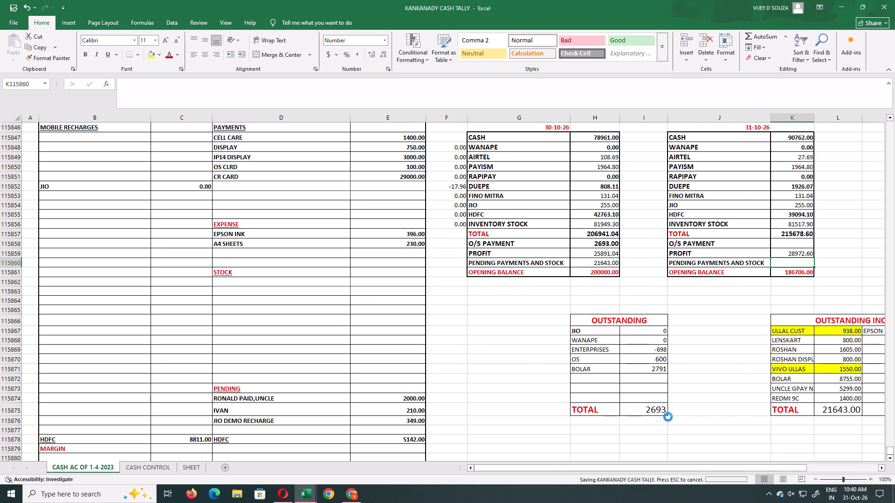
scroll(595, 258, up, 7)
scroll(781, 217, up, 4)
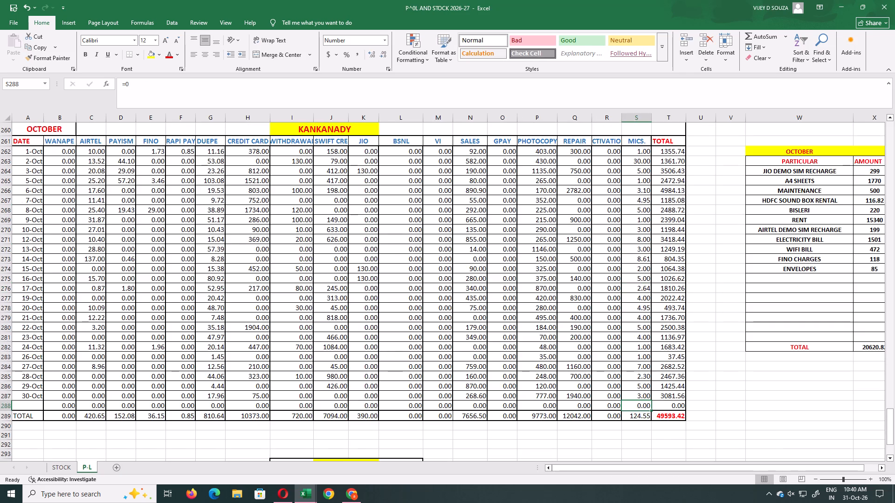
click(873, 181)
click(262, 99)
text(+230)
key(Return)
key(ctrl+s)
Check the cash tally's expense entries, add EPSON INK with amount 396 below ENVELOPES in the October expense table, and save.
key(alt+Tab)
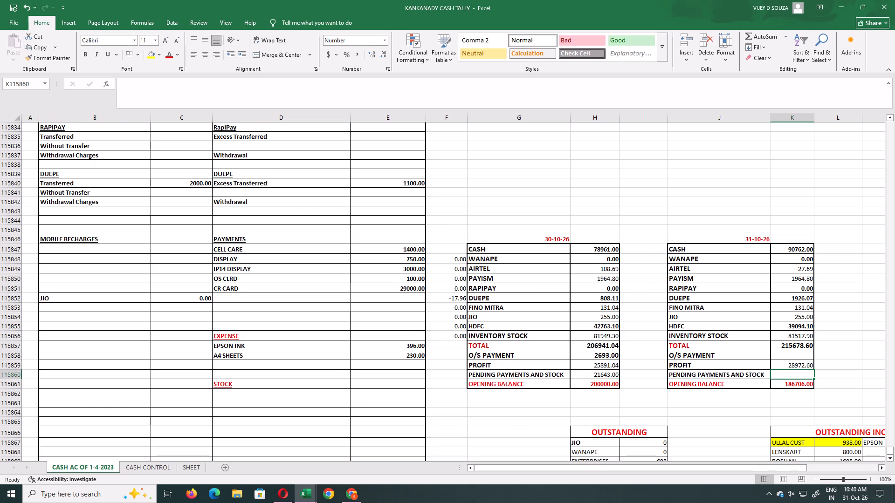
scroll(494, 270, down, 5)
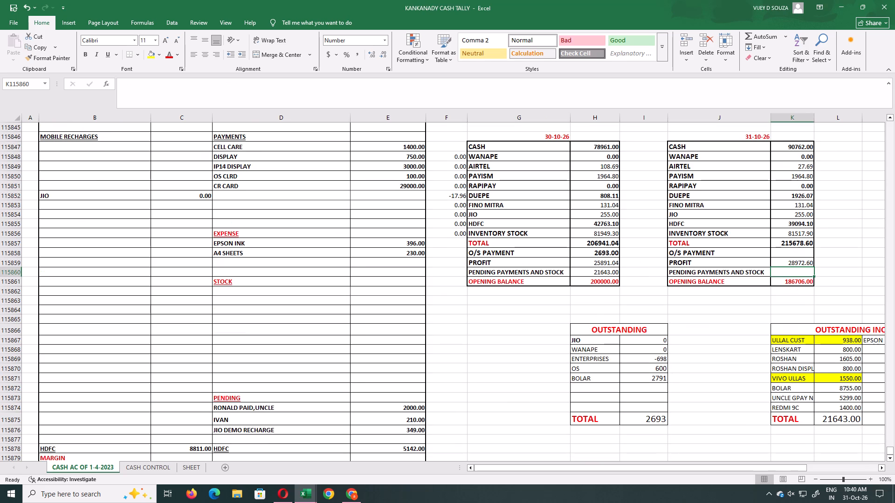
click(398, 392)
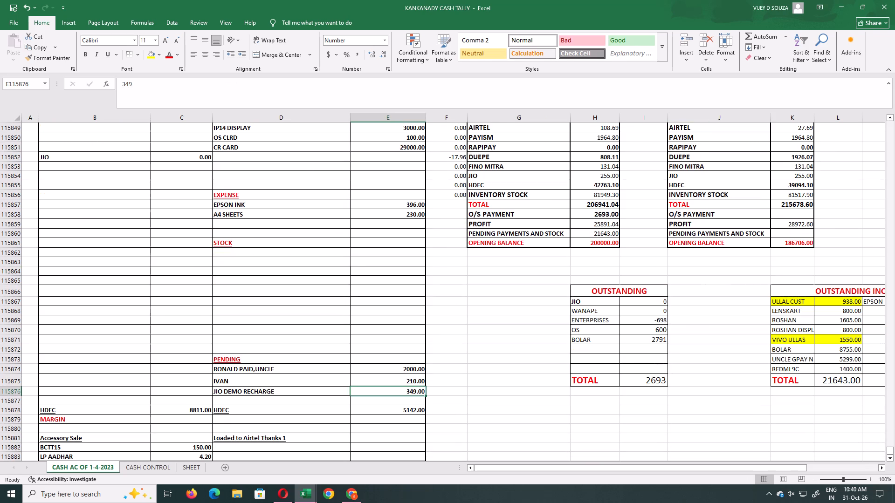
key(alt+Tab)
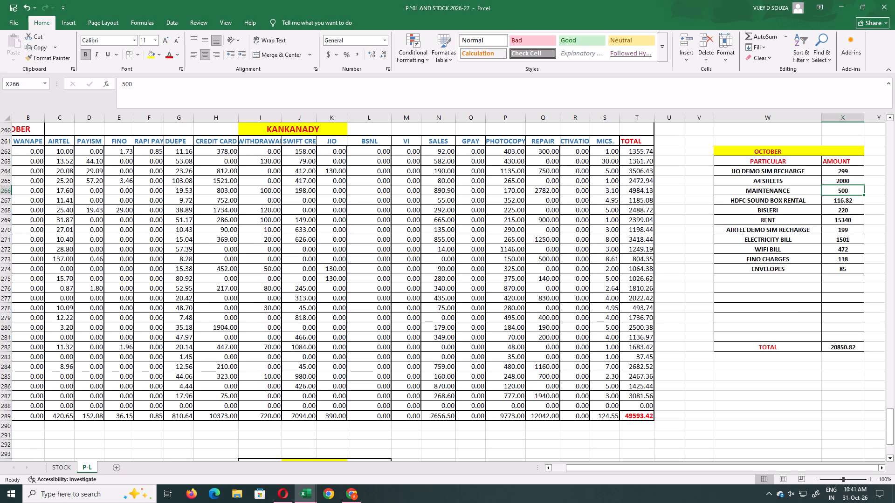
click(785, 282)
text(EPSO)
text(N INK)
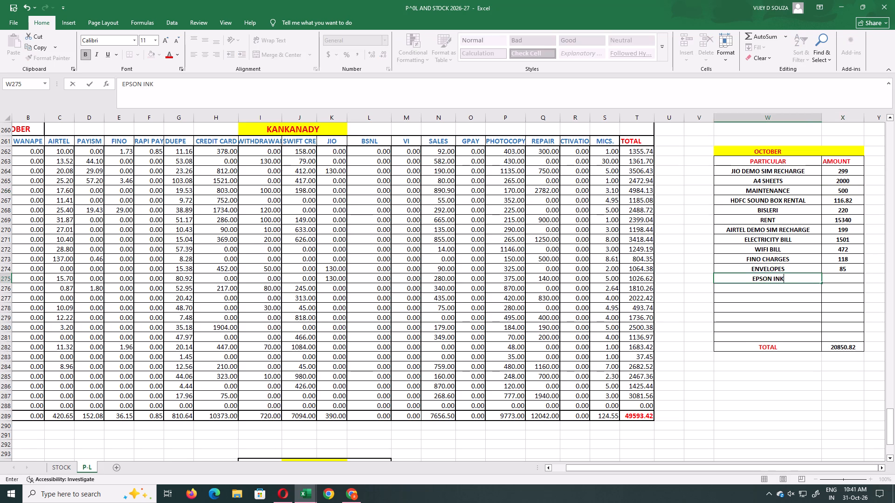
key(Right)
key(alt+Tab)
key(alt+Tab)
text(396)
key(Return)
key(ctrl+s)
Set PROFIT in the cash tally's 31-10-26 summary to the recalculated P-L figure 28346.60 and save.
key(alt+Tab)
key(alt+Tab)
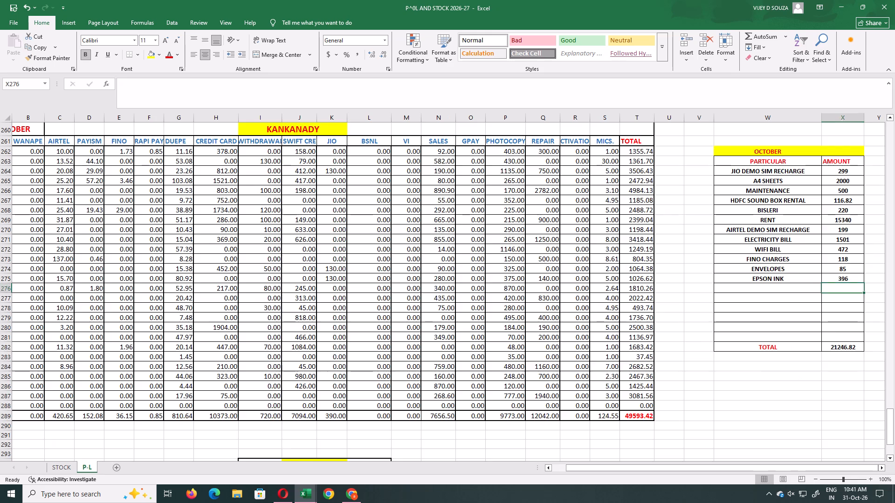
scroll(539, 258, down, 6)
key(alt+Tab)
click(805, 220)
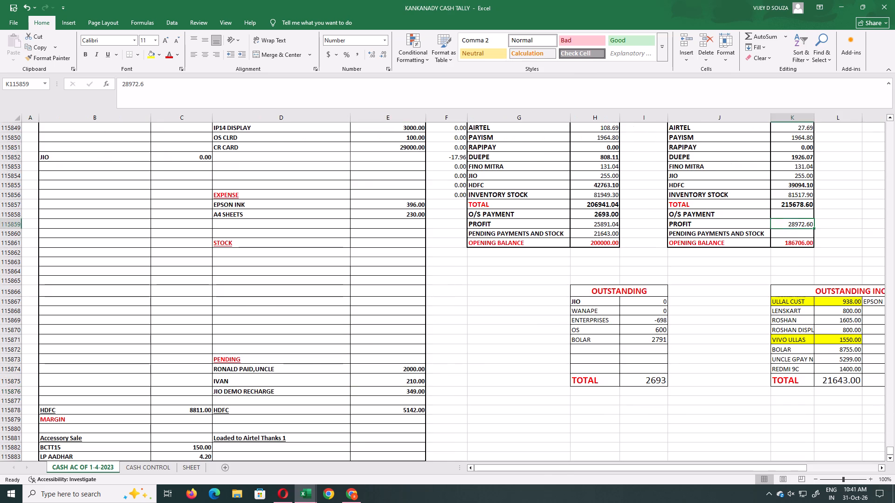
key(alt+Tab)
key(alt+Tab)
text(28346.60)
key(Return)
key(ctrl+s)
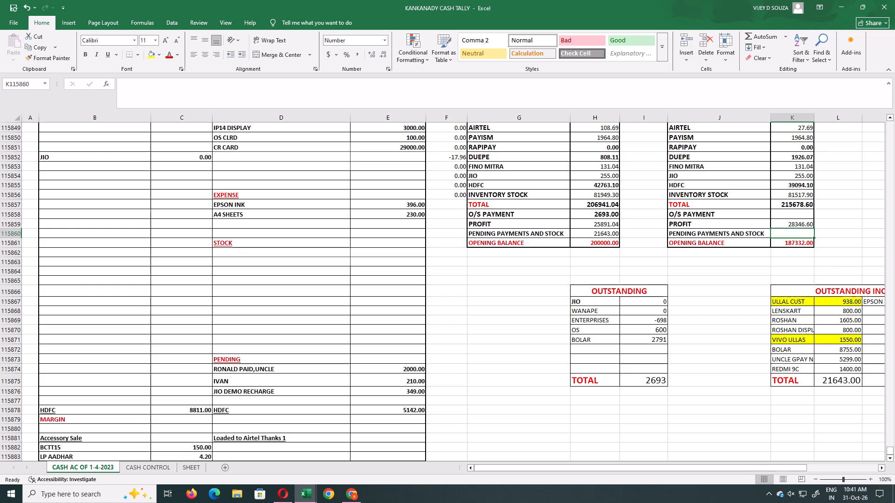
key(ctrl+s)
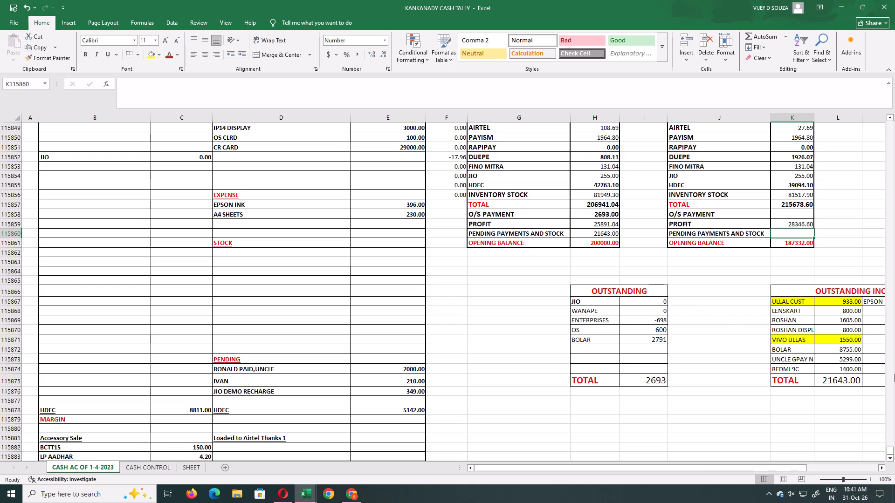
In the outstanding income table, append ",GPAY RONALD" to UNCLE GPAY ND RECHARGE, add 2000 to its amount, and save.
click(842, 358)
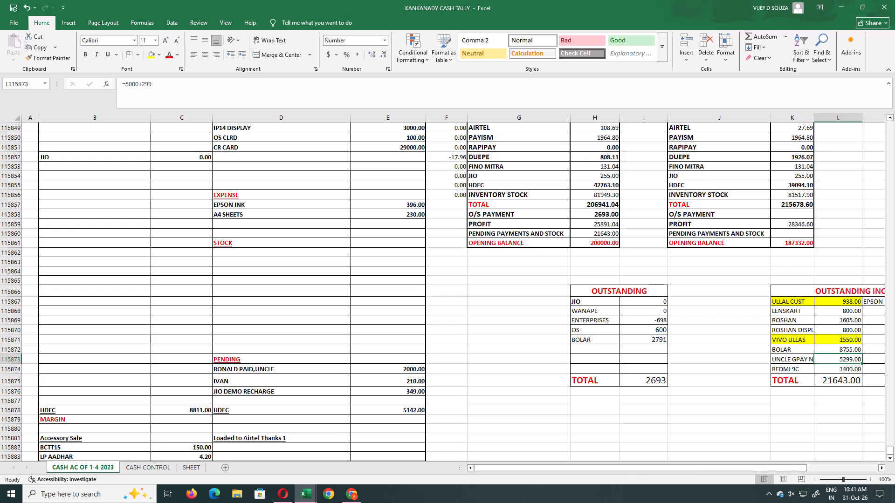
click(790, 357)
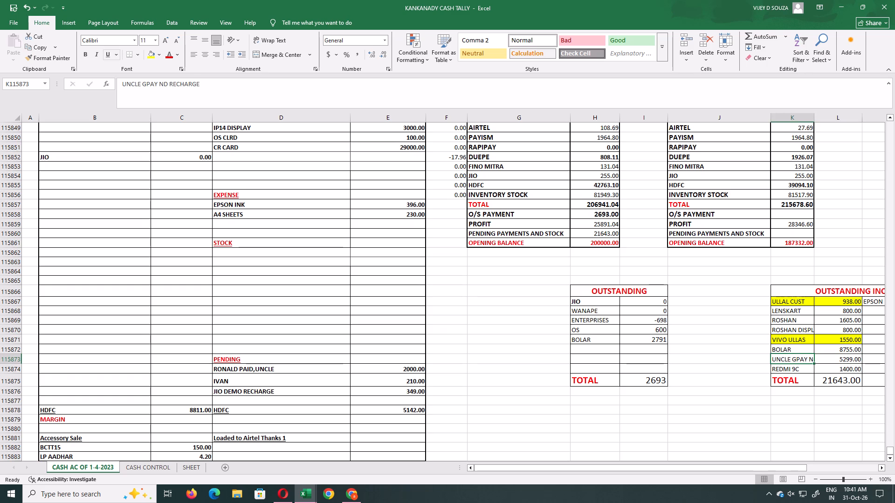
click(209, 94)
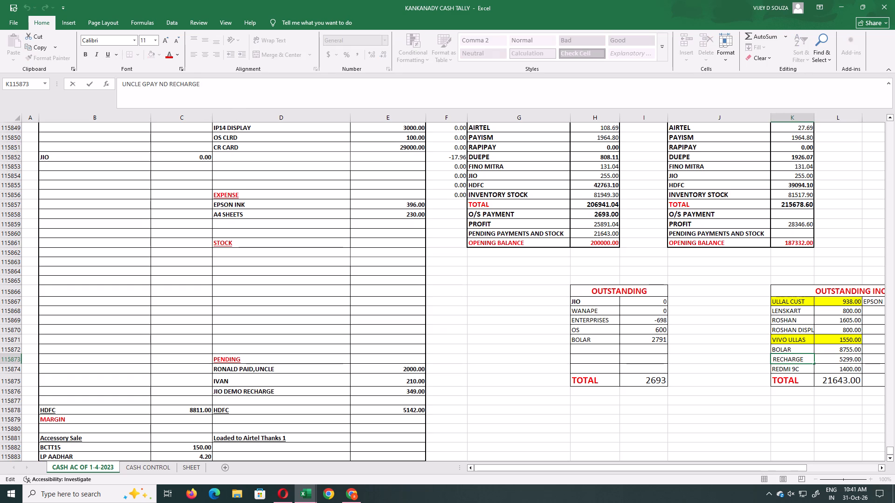
text(,GPAY RONALD)
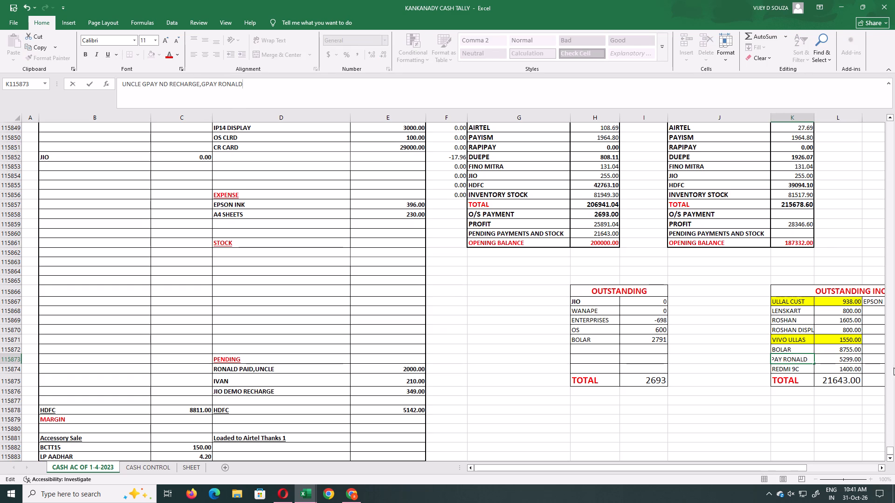
click(847, 361)
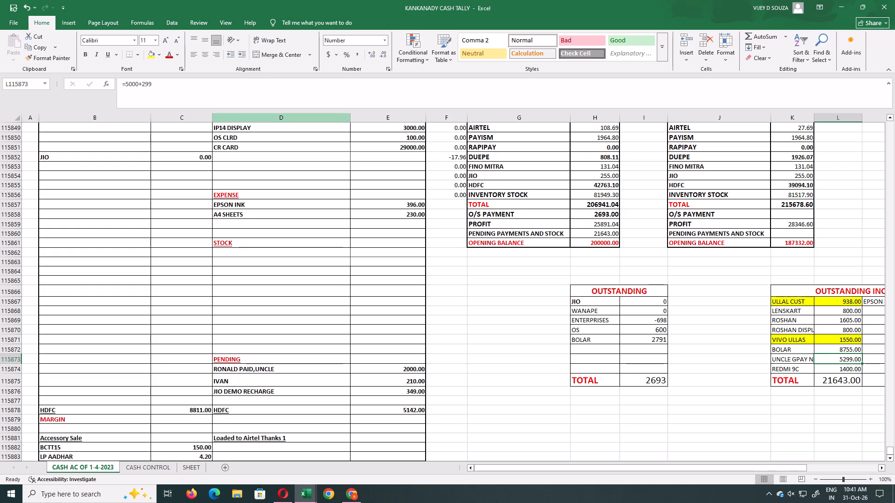
click(259, 97)
text(+2000)
key(Return)
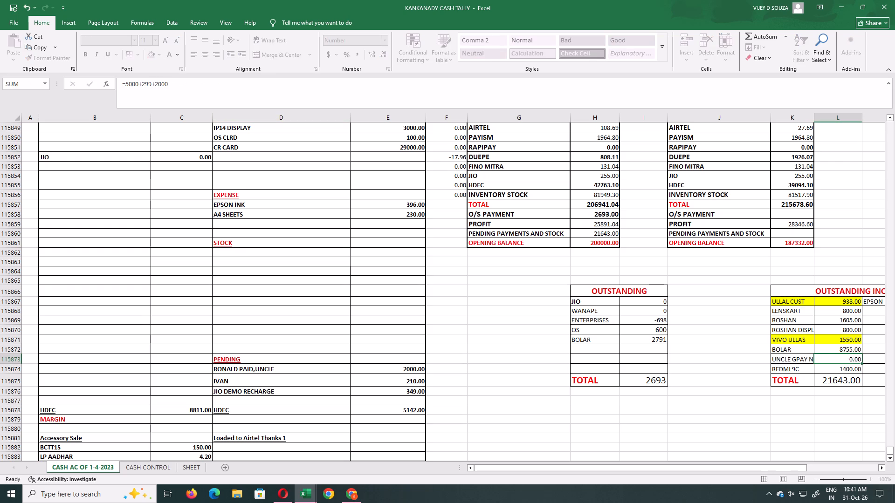
key(ctrl+s)
key(ctrl+s)
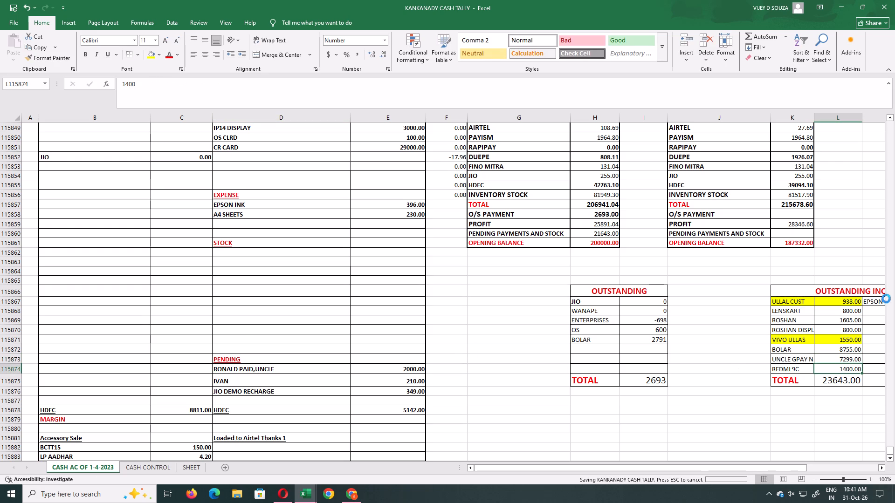
Replace the EPSON entry beside ULLAL CUST in the outstanding income table with IVAN, amount 210, and save.
click(878, 304)
text(IVAN)
key(space)
key(Right)
text(210)
key(Return)
key(ctrl+s)
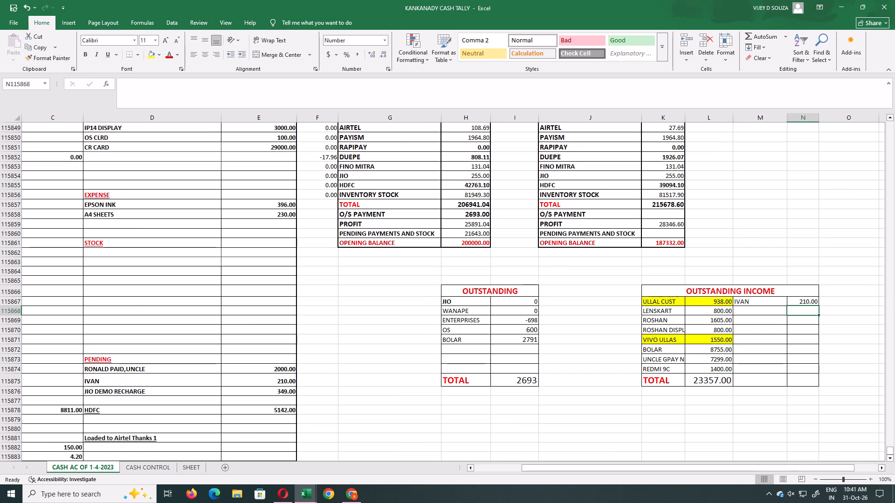
Add JIO DEMO RECHARGE with amount 349 below IVAN in the outstanding income table and save.
key(Left)
text(JIO R)
key(BackSpace)
text(DEMO RECHARGE)
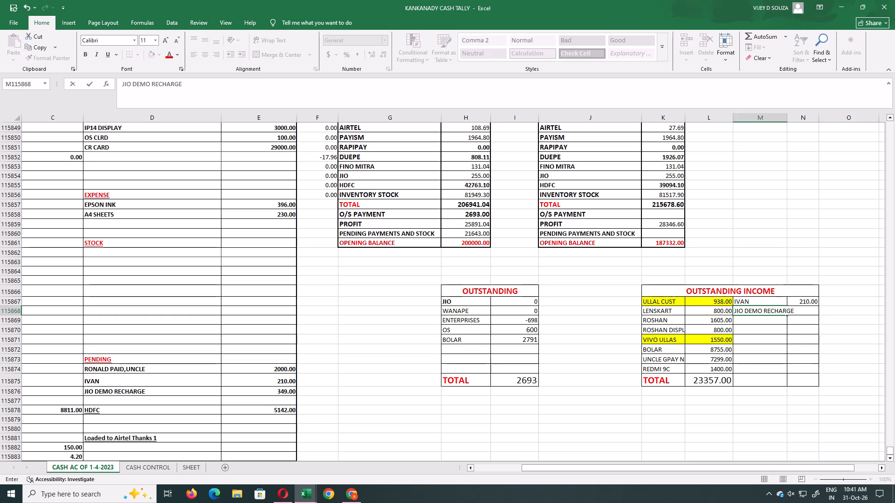
key(Right)
text(349)
key(Return)
key(ctrl+s)
Enter 23706 as PENDING PAYMENTS AND STOCK in the 31-10-26 summary and go to the O/S PAYMENT cell.
click(675, 235)
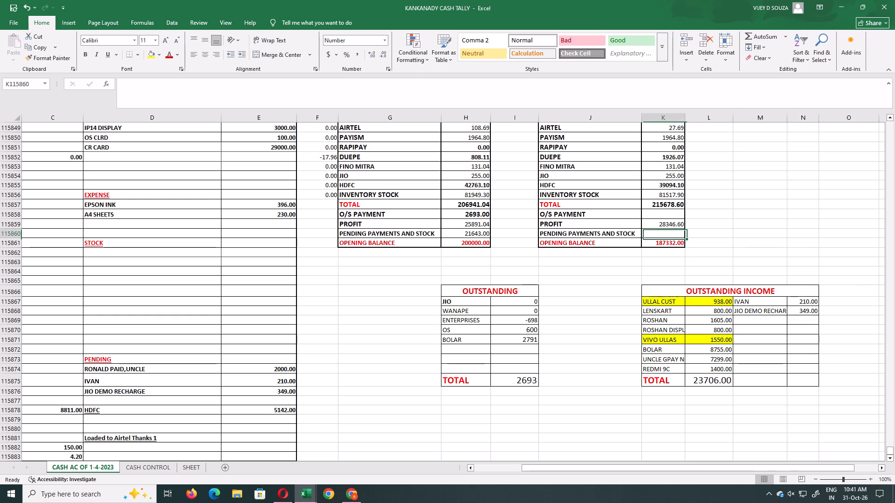
text(23706)
key(Up)
key(Up)
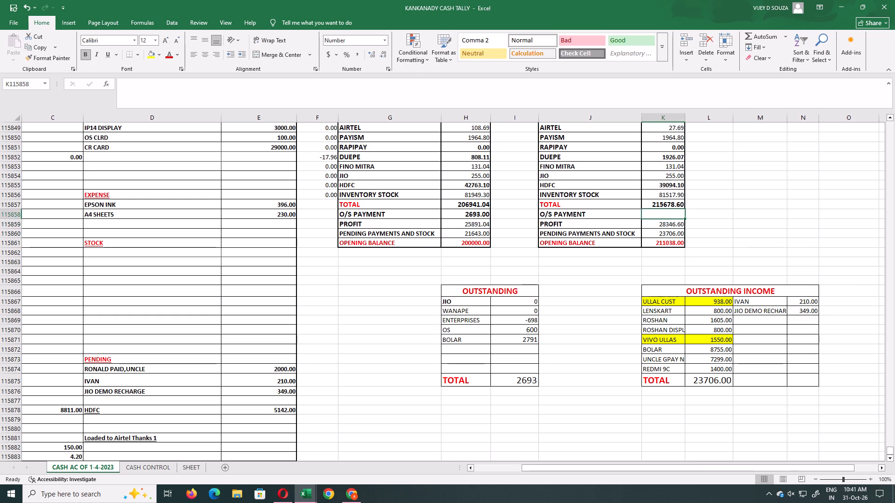
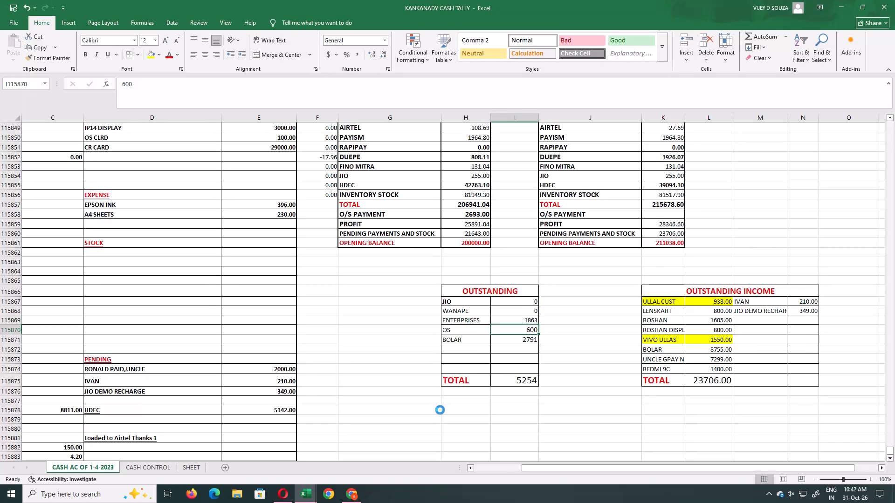
Check the day's cash account entries, set the OS amount in the OUTSTANDING table to 500, and save the workbook.
drag(570, 472, 152, 413)
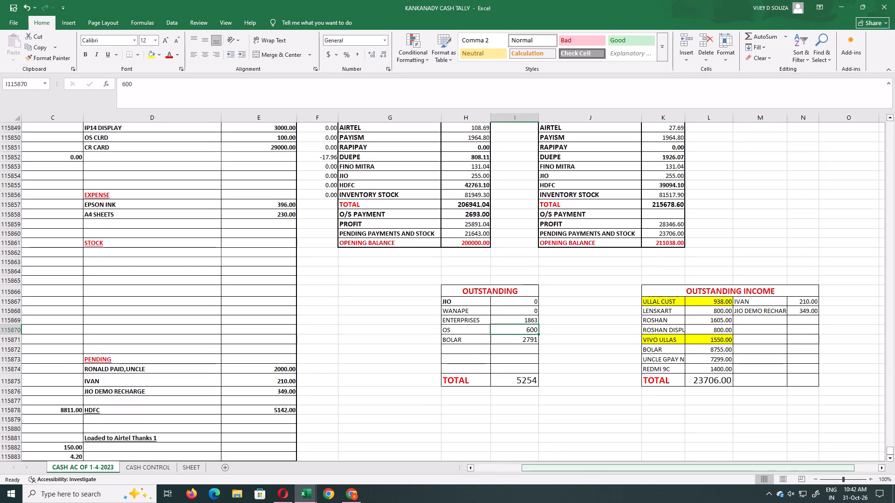
drag(584, 467, 295, 422)
scroll(293, 355, down, 12)
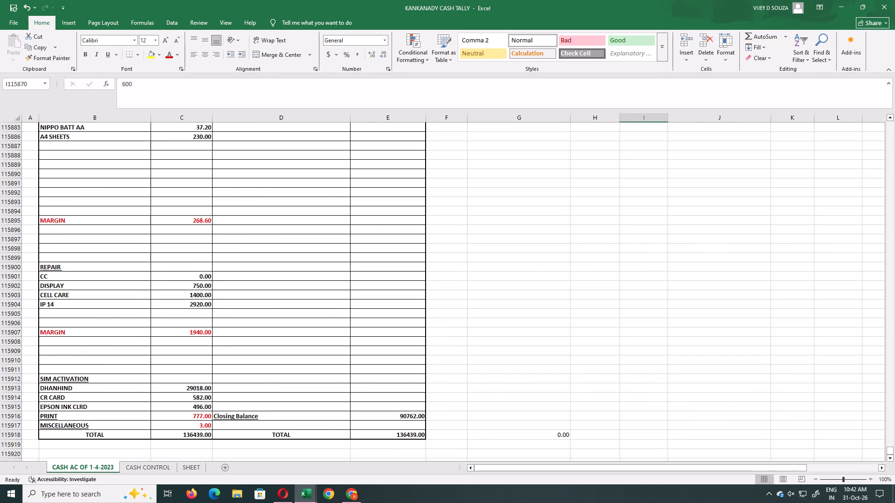
scroll(331, 364, up, 2)
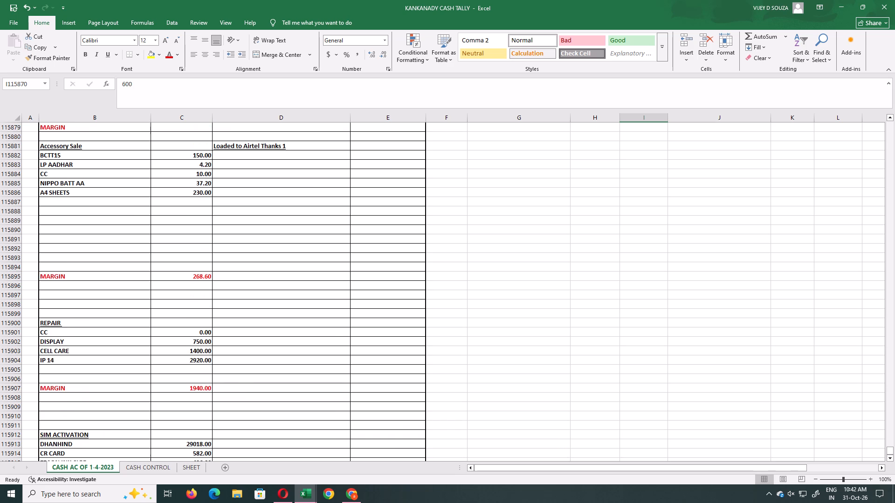
scroll(331, 364, up, 5)
scroll(336, 365, down, 6)
scroll(338, 368, up, 11)
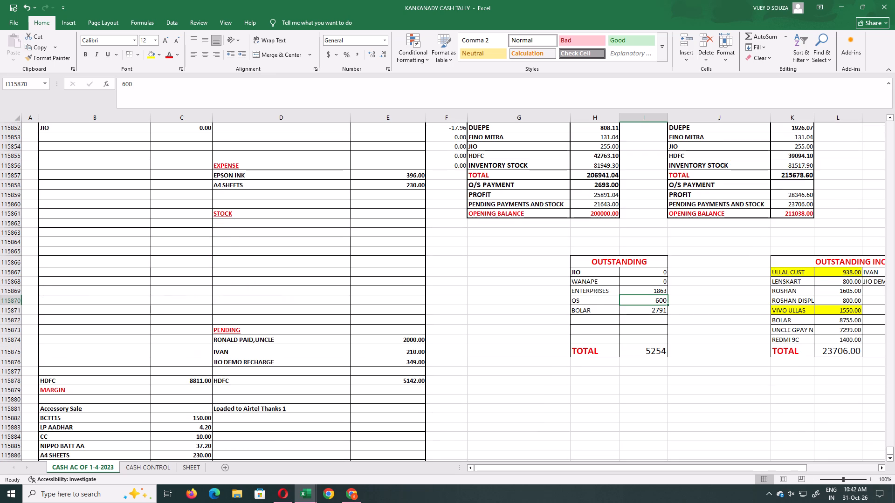
text(500)
key(Return)
key(ctrl+s)
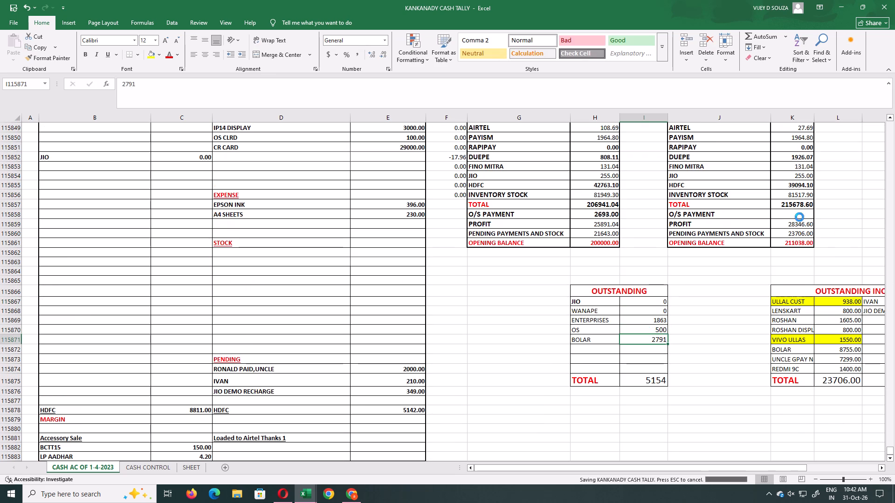
Enter 5154 as O/S PAYMENT in the 31-10-26 summary and save the workbook.
click(799, 217)
text(5154)
key(Return)
key(ctrl+s)
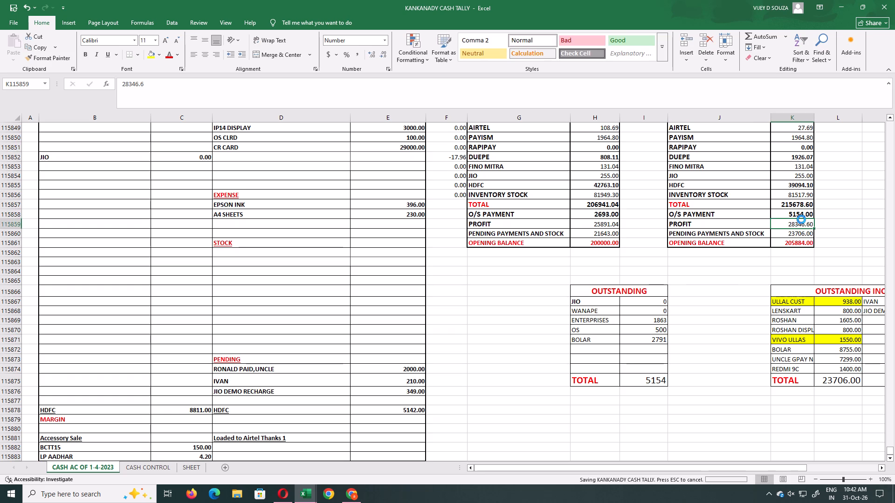
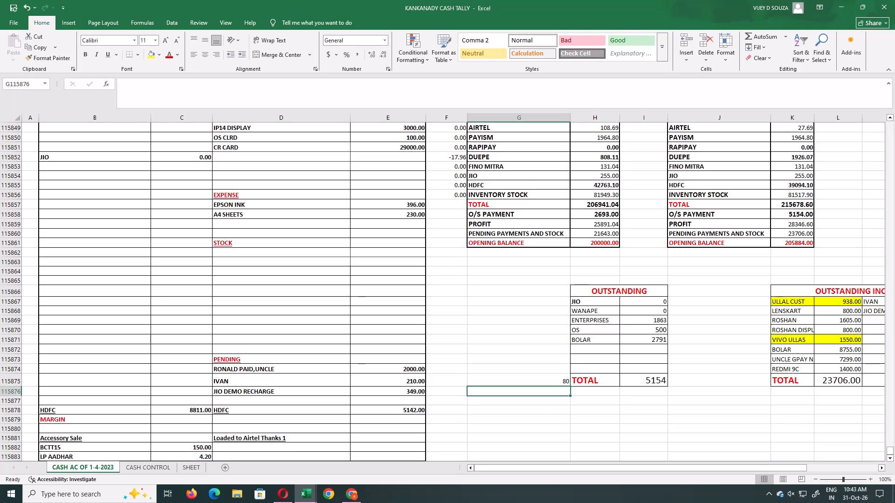
Review the 30-Oct-2026 cash account entries from the opening balance to the closing totals against the 31-10-26 summary and outstanding tables.
scroll(475, 292, down, 3)
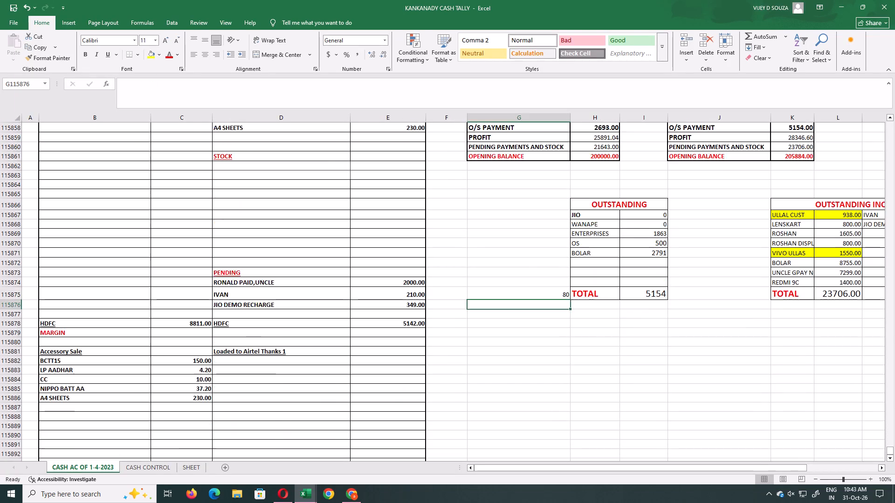
scroll(473, 286, up, 5)
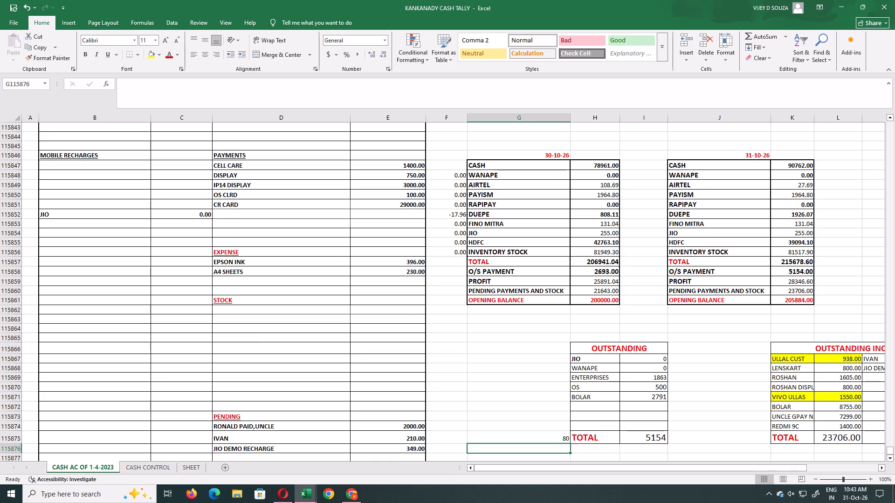
scroll(427, 306, down, 13)
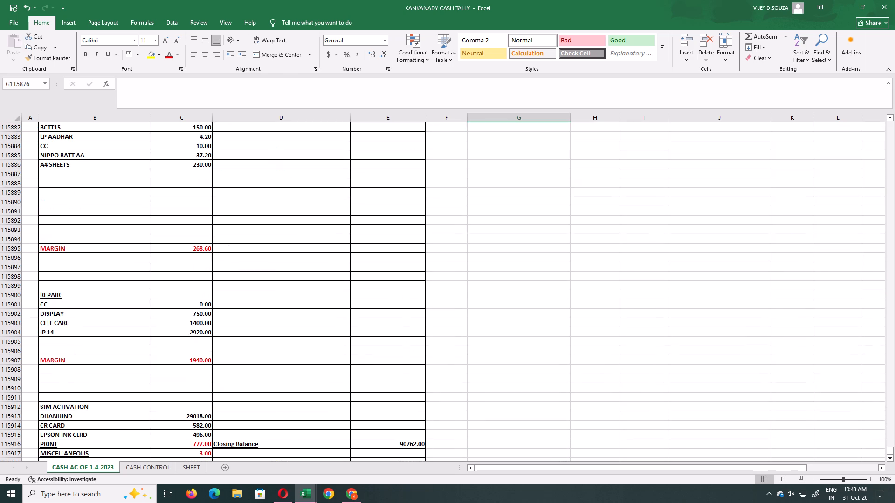
scroll(445, 340, down, 1)
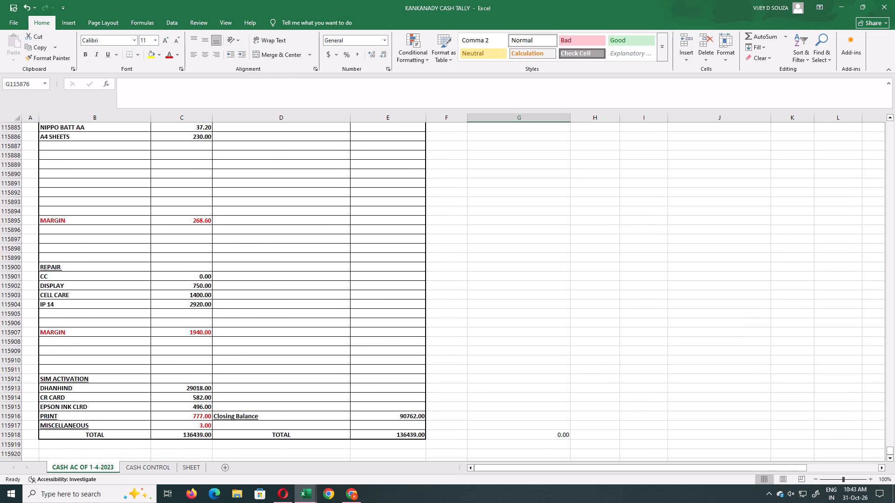
scroll(460, 347, up, 6)
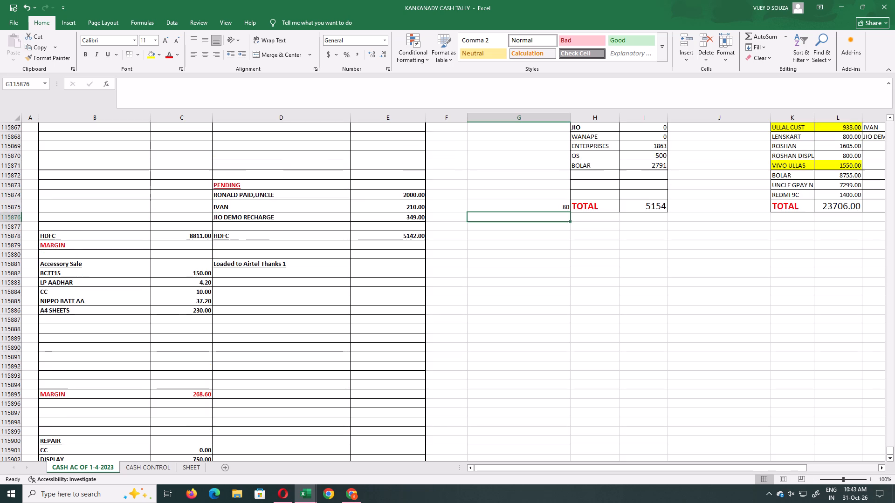
scroll(459, 347, up, 14)
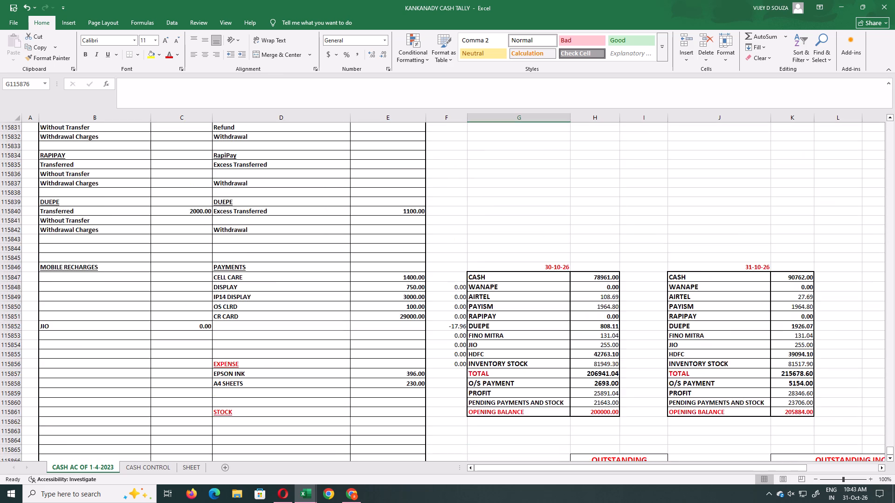
scroll(448, 350, up, 8)
scroll(470, 338, down, 1)
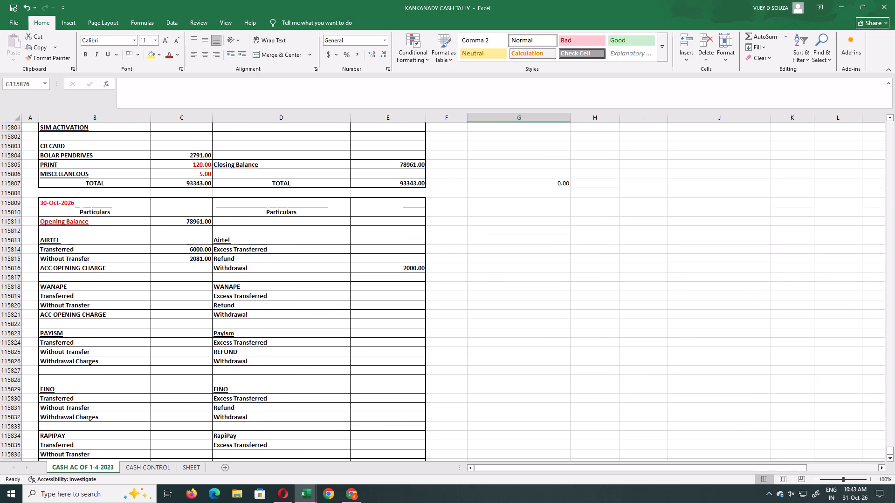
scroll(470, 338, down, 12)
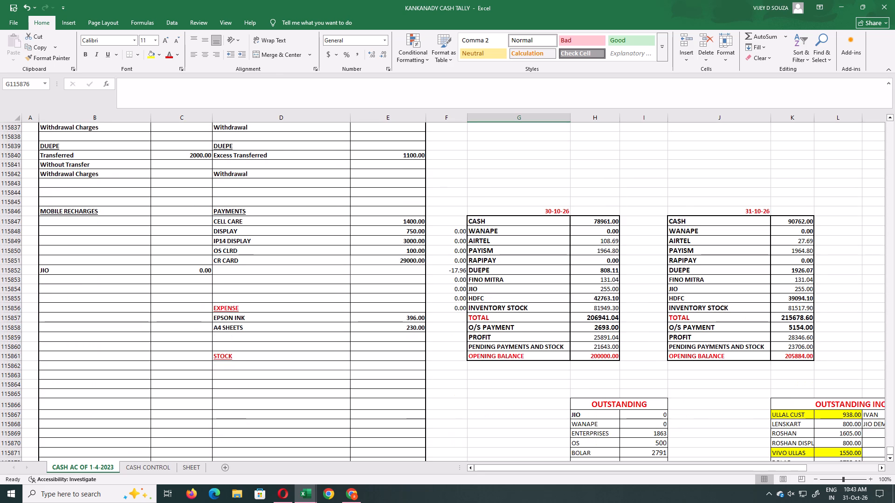
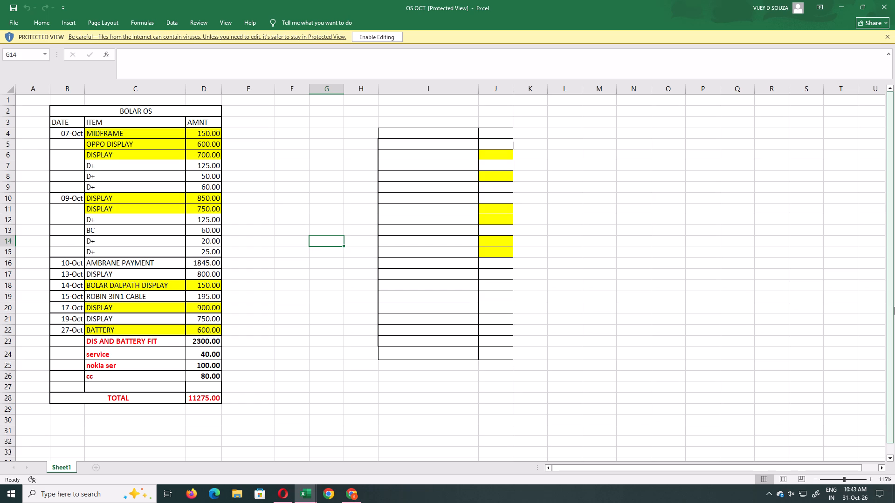
Compare the BOLAR OS list in the OS OCT workbook with the BOLAR entries in KANKANADY CASH TALLY's outstanding tables.
key(alt+Tab)
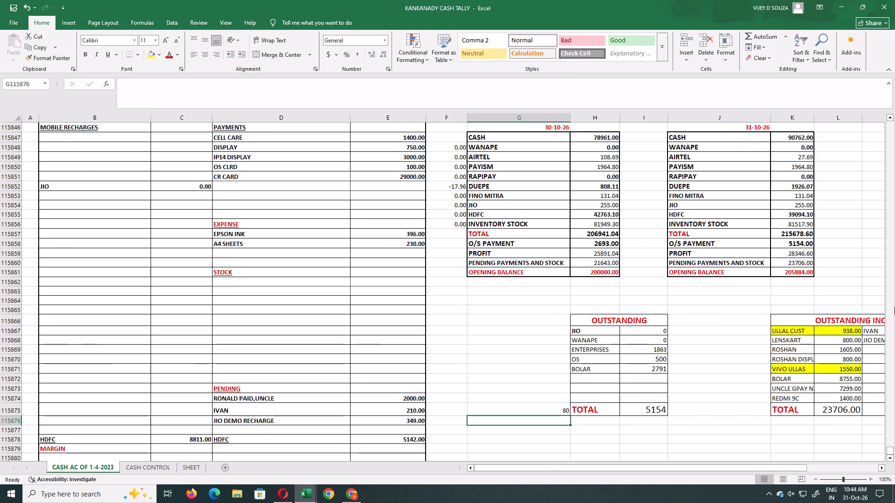
key(alt+Tab)
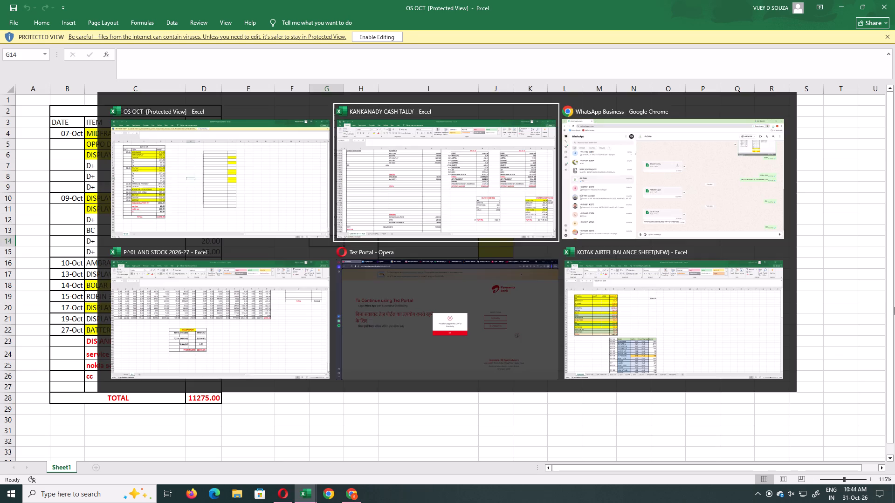